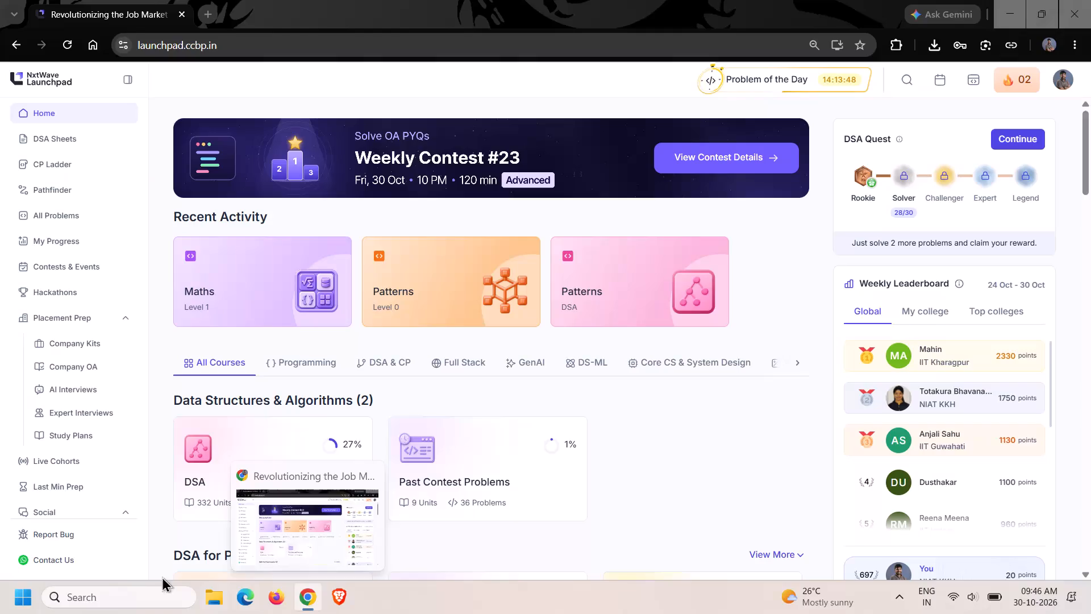
Launch Power BI Desktop and open the recent report online store dashboard.pbix.
{"action": "left_click", "coordinate": [128, 607]}
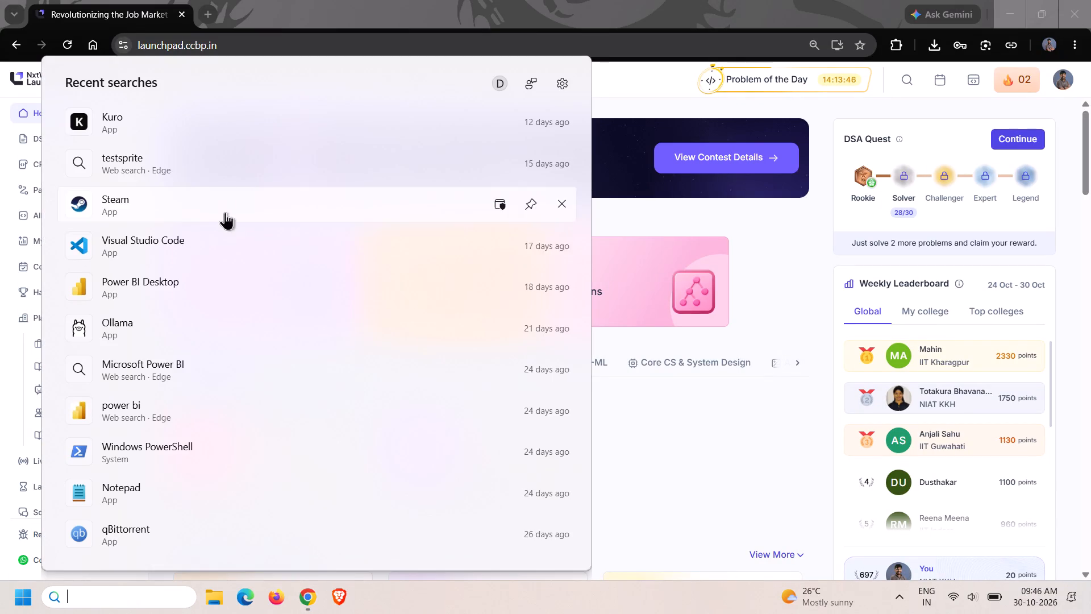
{"action": "left_click", "coordinate": [154, 296]}
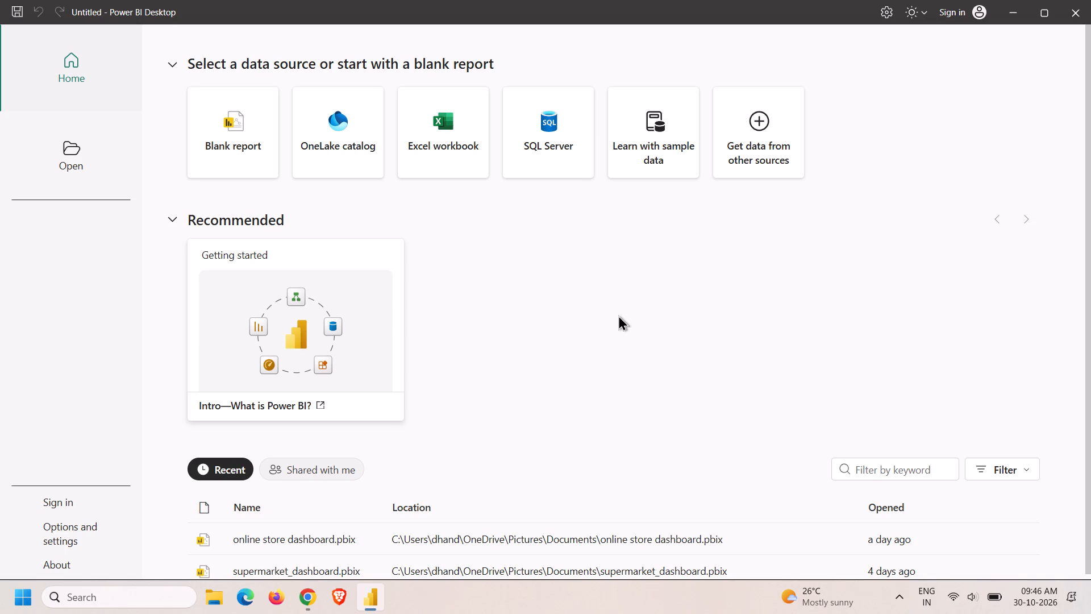
{"action": "left_click", "coordinate": [301, 541]}
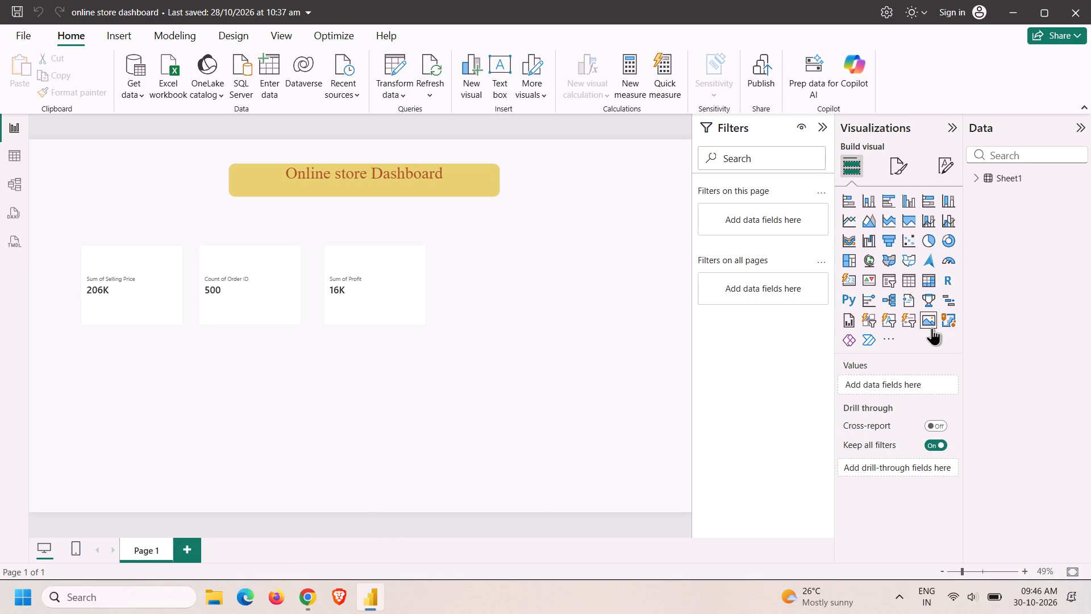
Add a scatter chart to the report page, place it below the row of cards and enlarge it.
{"action": "left_click", "coordinate": [908, 243]}
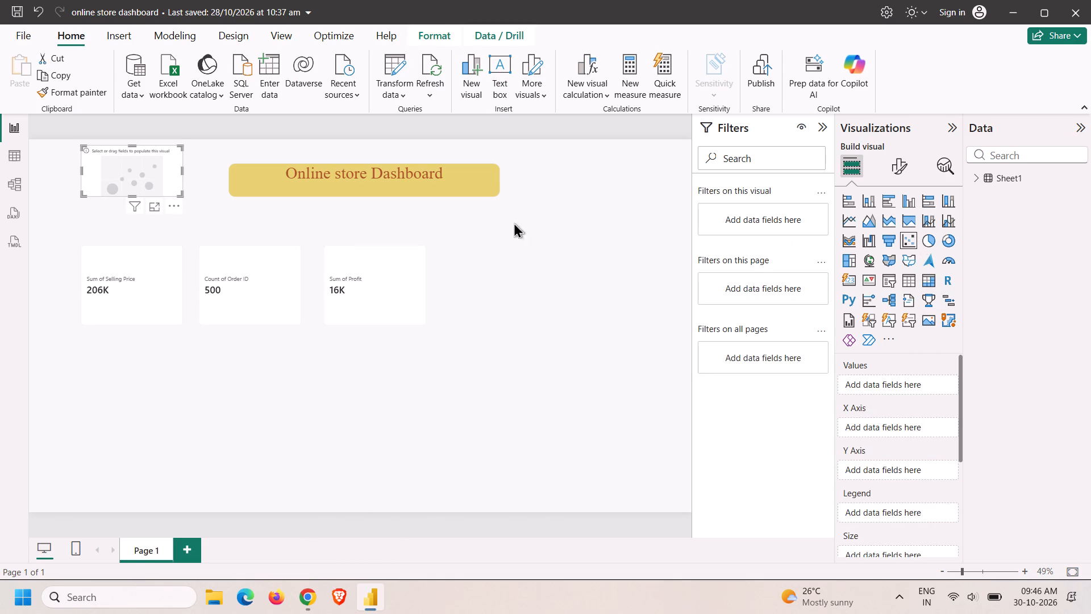
{"action": "left_click_drag", "start_coordinate": [144, 169], "coordinate": [213, 378]}
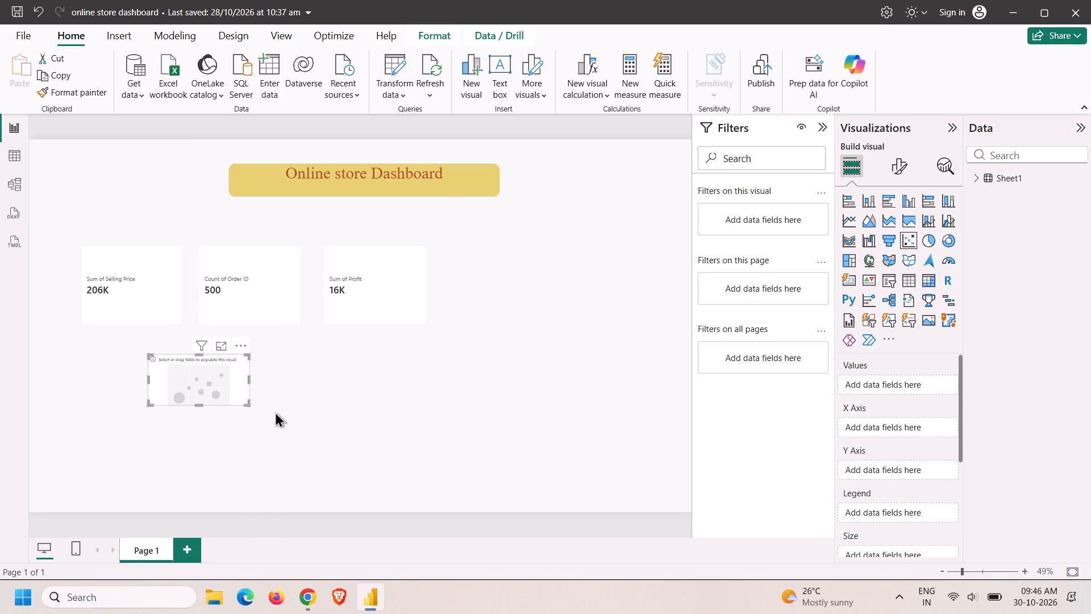
{"action": "left_click_drag", "start_coordinate": [245, 404], "coordinate": [281, 475]}
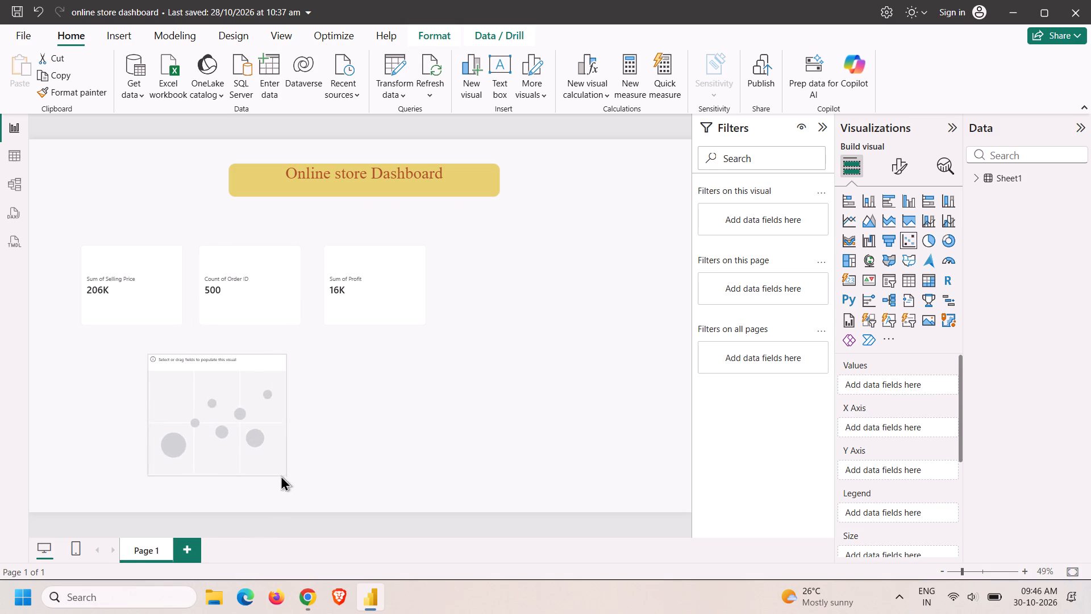
{"action": "left_click_drag", "start_coordinate": [281, 475], "coordinate": [288, 486]}
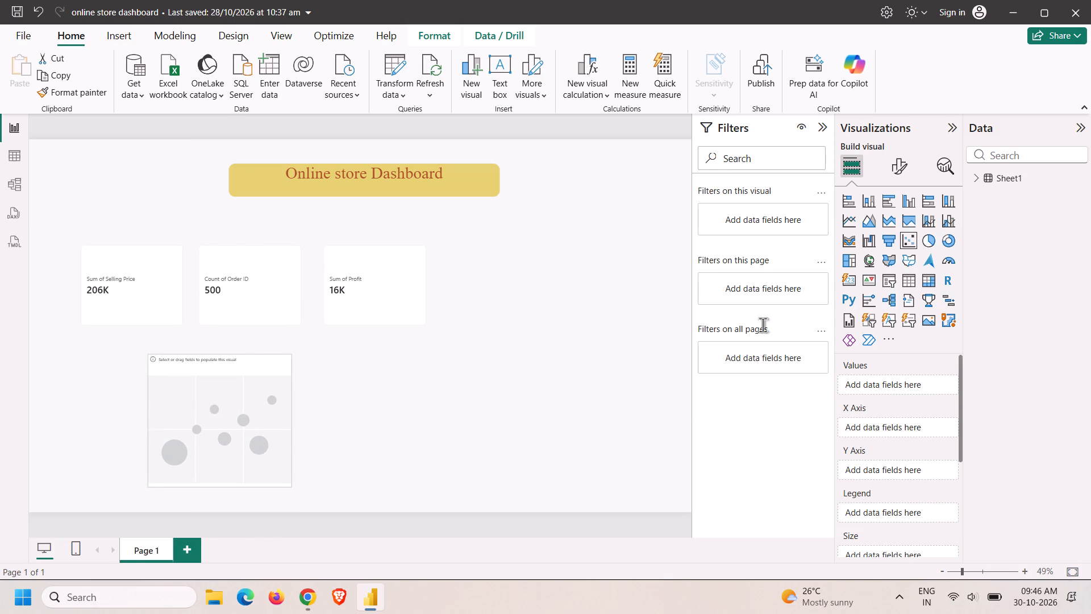
Assign Sheet1's Payment Mode to the scatter chart's X axis and Order ID to its Y axis.
{"action": "left_click", "coordinate": [240, 424]}
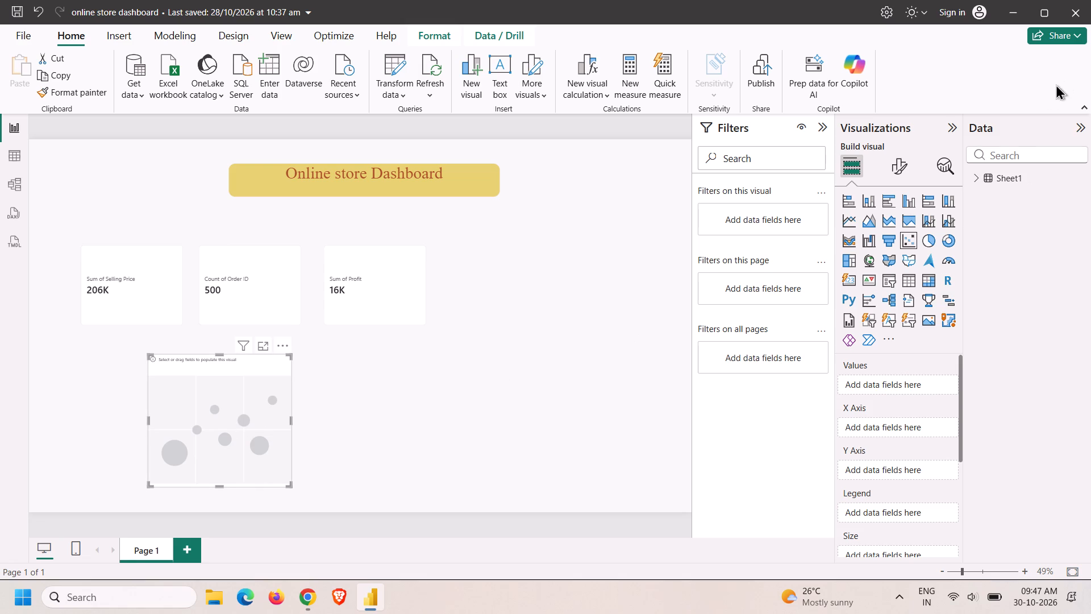
{"action": "left_click", "coordinate": [997, 185]}
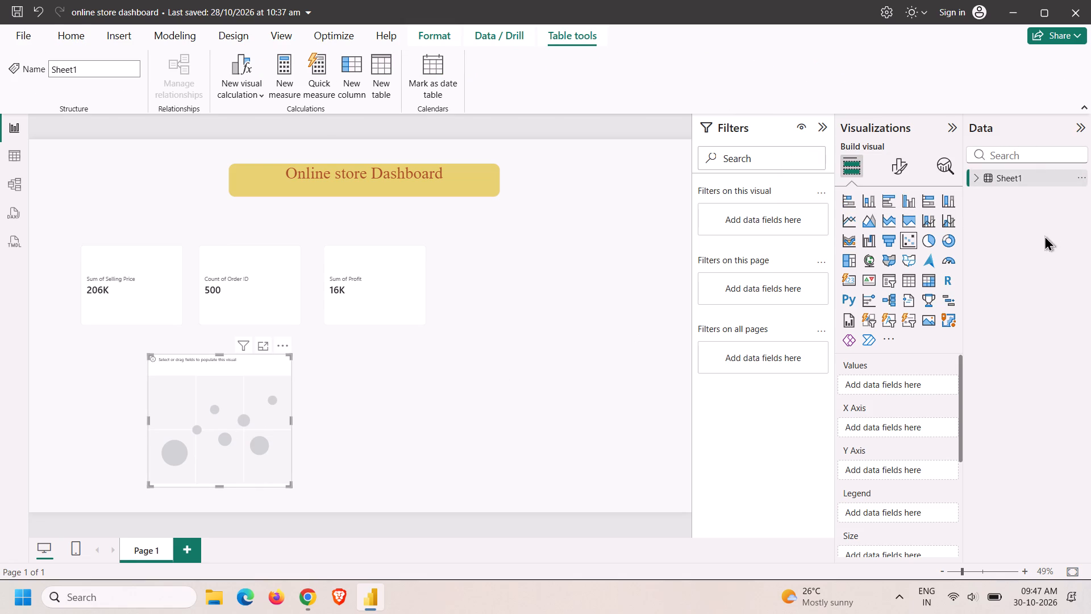
{"action": "left_click", "coordinate": [996, 182]}
{"action": "left_click", "coordinate": [977, 176]}
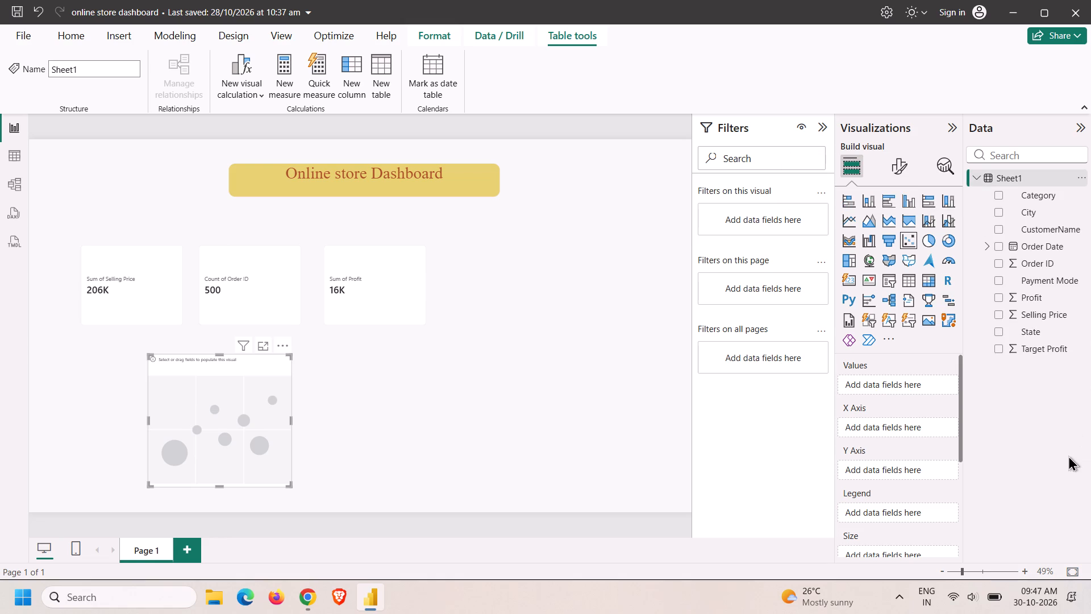
{"action": "left_click_drag", "start_coordinate": [1047, 286], "coordinate": [982, 326]}
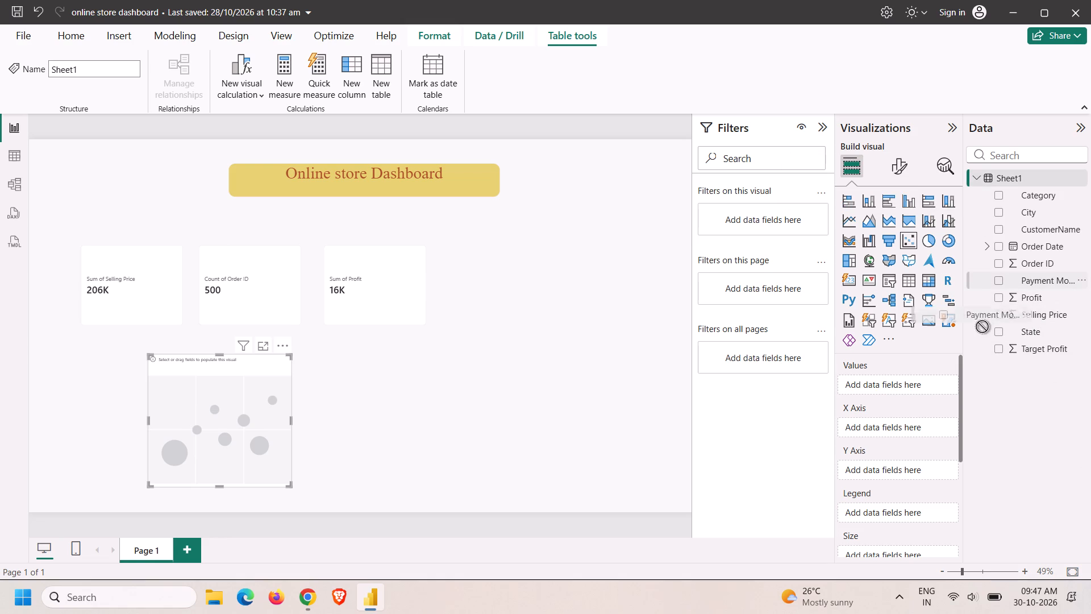
{"action": "left_click_drag", "start_coordinate": [982, 326], "coordinate": [913, 438]}
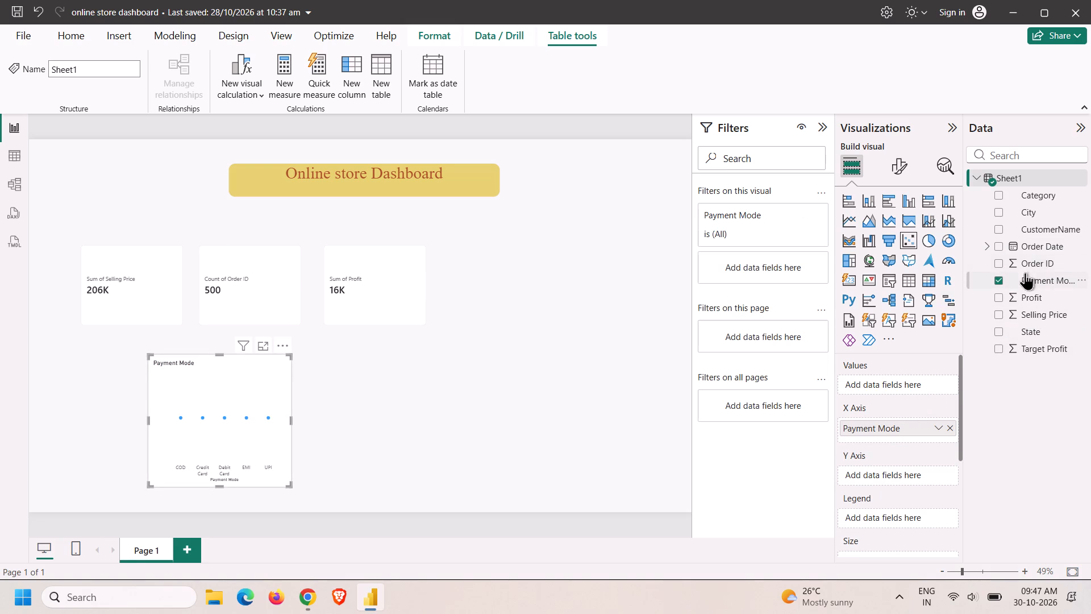
{"action": "left_click_drag", "start_coordinate": [1027, 263], "coordinate": [896, 474]}
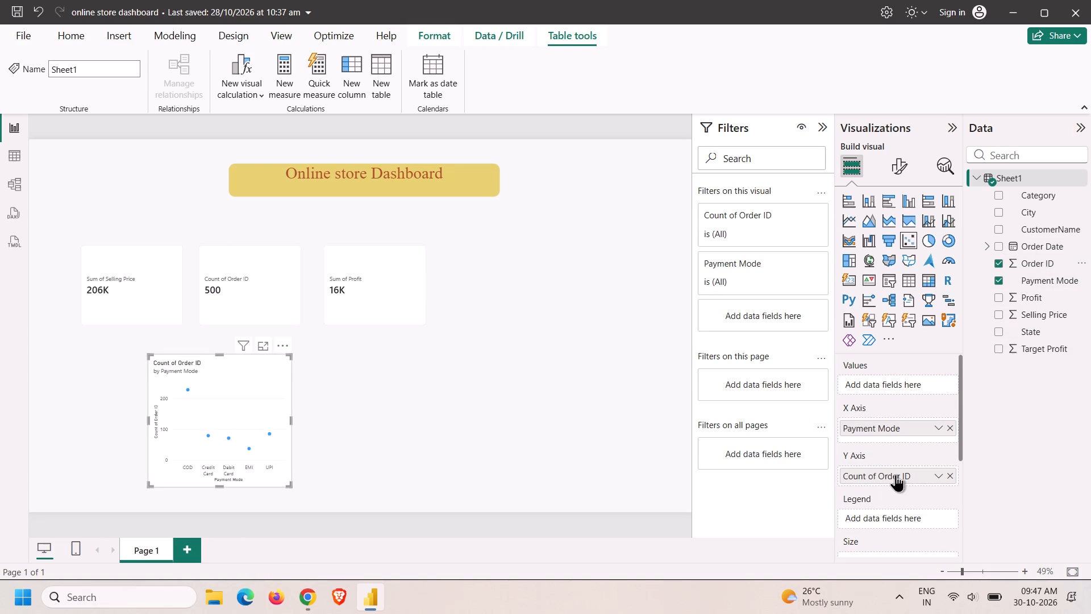
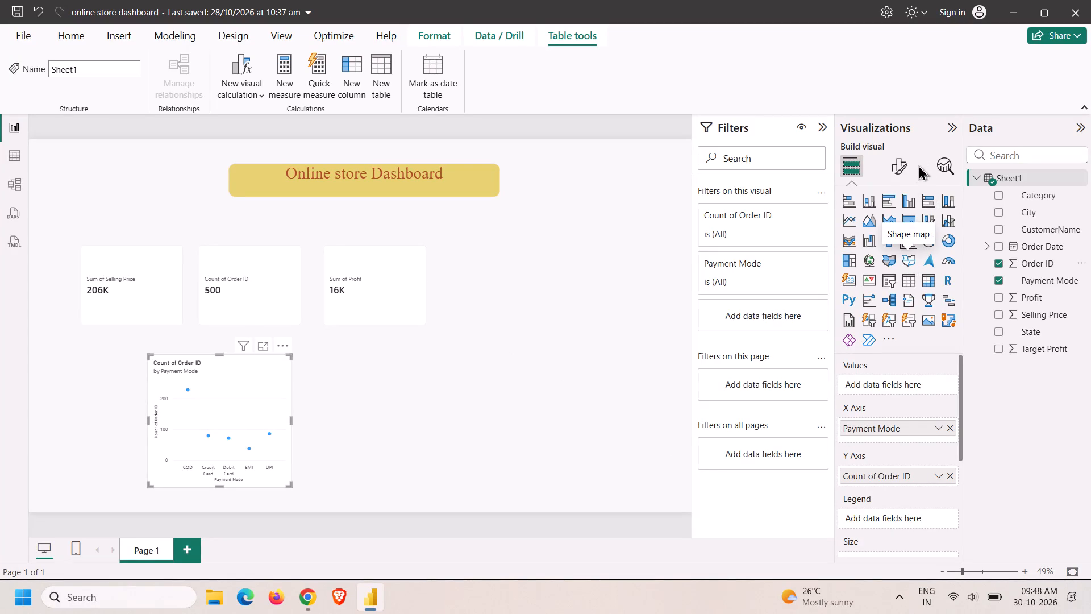
Format the scatter chart's markers as diamonds with a size multiplier of 13 and a rotation of 110°.
{"action": "left_click", "coordinate": [893, 159]}
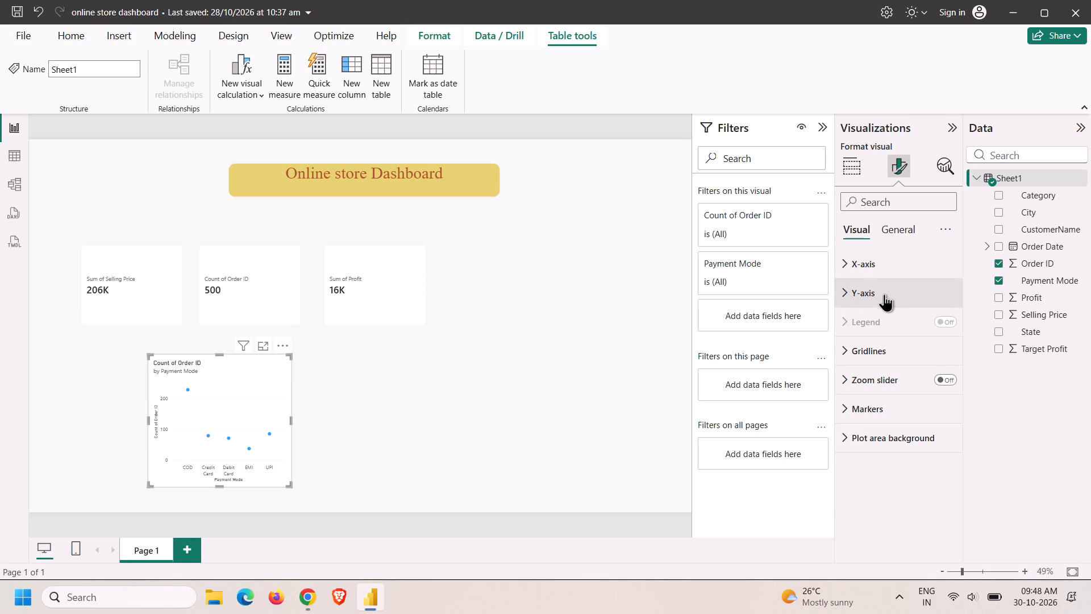
{"action": "left_click", "coordinate": [890, 405]}
{"action": "scroll", "coordinate": [890, 405], "scroll_direction": "down", "scroll_amount": 3}
{"action": "left_click", "coordinate": [900, 382]}
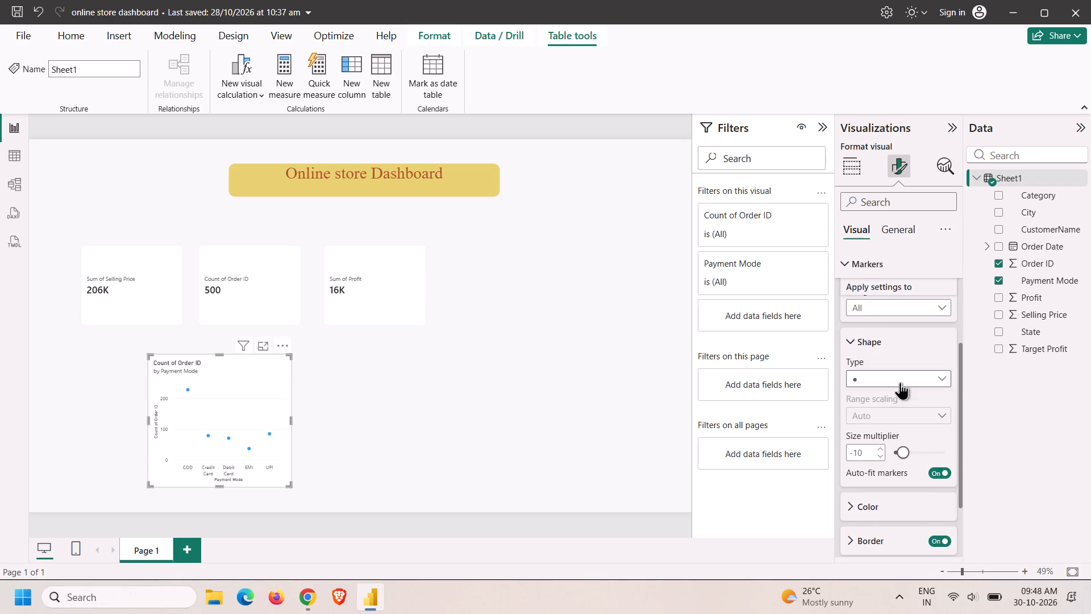
{"action": "left_click", "coordinate": [863, 432]}
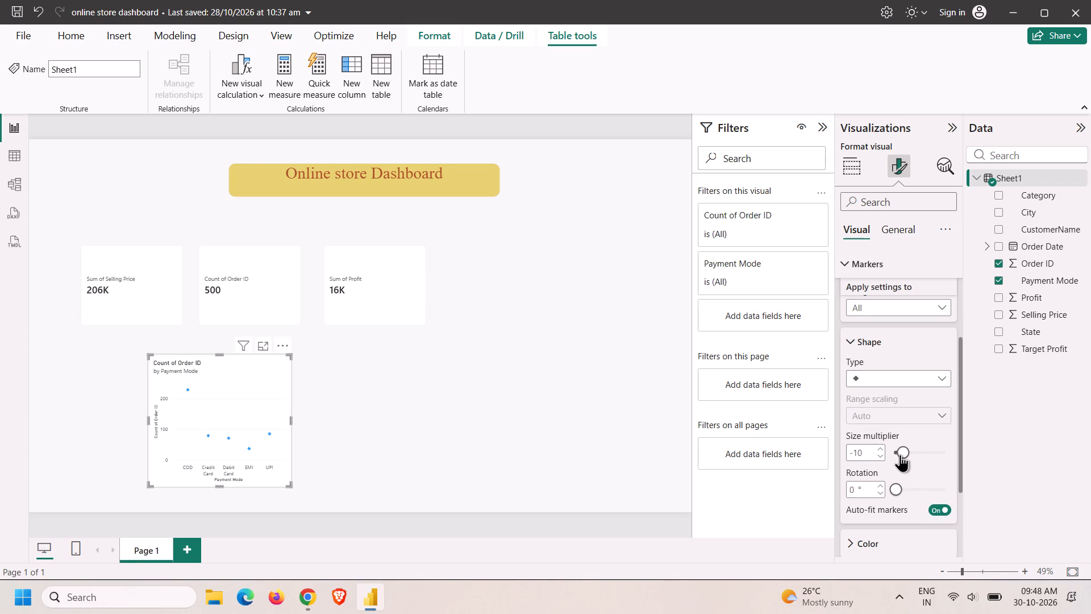
{"action": "left_click_drag", "start_coordinate": [900, 454], "coordinate": [916, 451]}
{"action": "left_click_drag", "start_coordinate": [918, 456], "coordinate": [901, 458]}
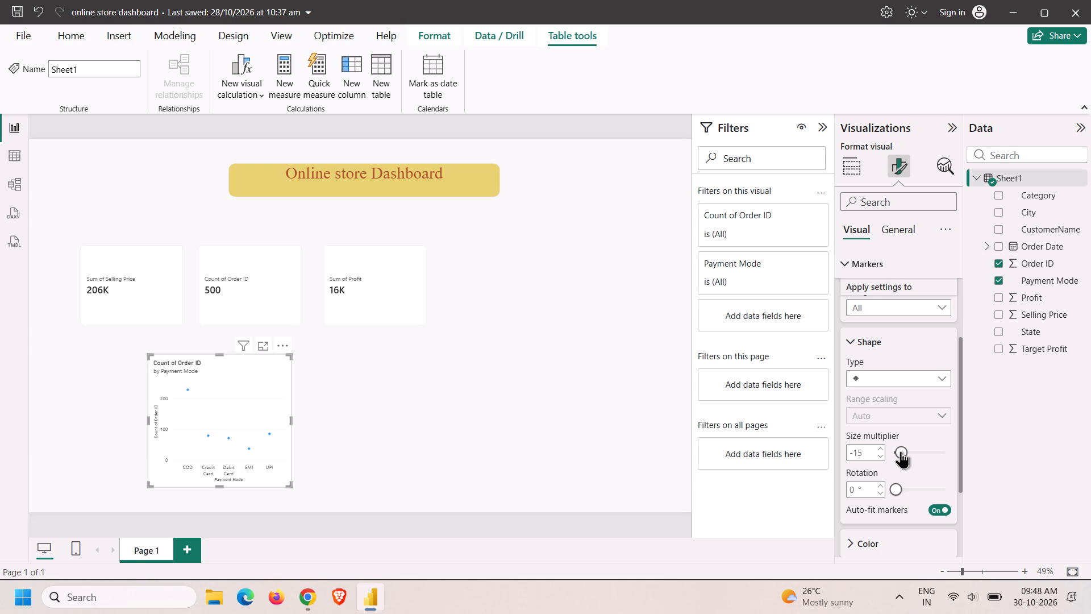
{"action": "left_click", "coordinate": [901, 451]}
{"action": "left_click_drag", "start_coordinate": [905, 450], "coordinate": [912, 450]}
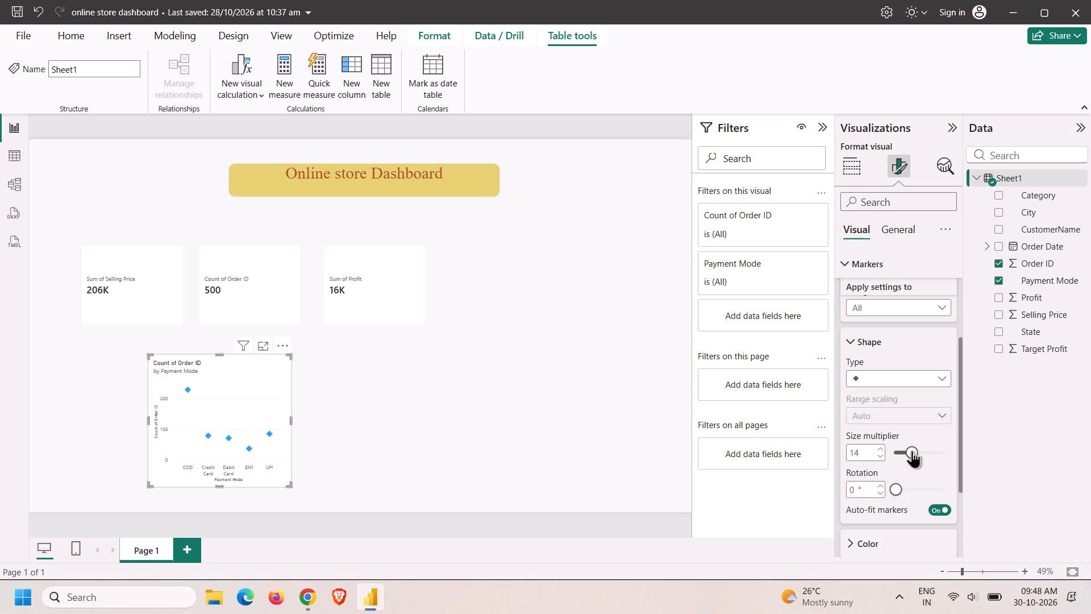
{"action": "left_click_drag", "start_coordinate": [912, 450], "coordinate": [911, 450]}
{"action": "left_click_drag", "start_coordinate": [895, 491], "coordinate": [908, 488]}
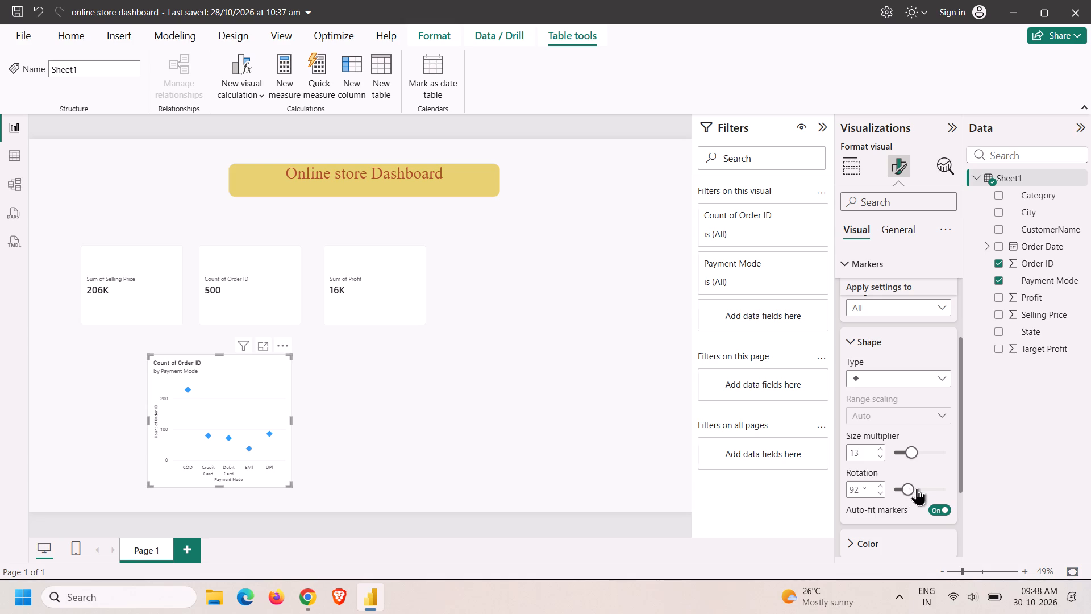
{"action": "left_click", "coordinate": [911, 487]}
Set the scatter chart's marker color to the base red theme color.
{"action": "scroll", "coordinate": [888, 496], "scroll_direction": "down", "scroll_amount": 1}
{"action": "left_click", "coordinate": [879, 465]}
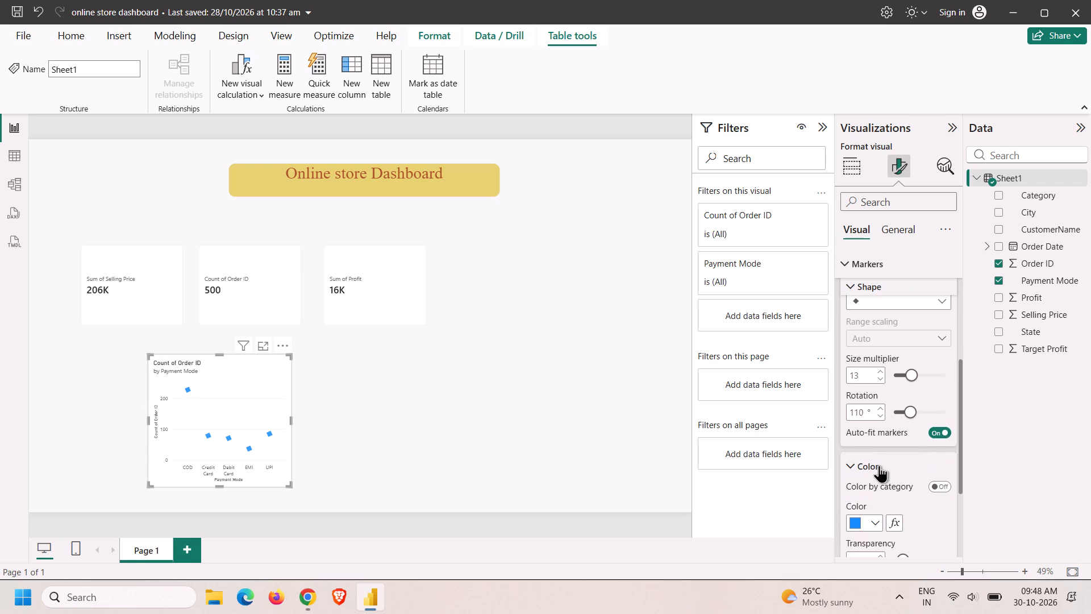
{"action": "left_click", "coordinate": [878, 529]}
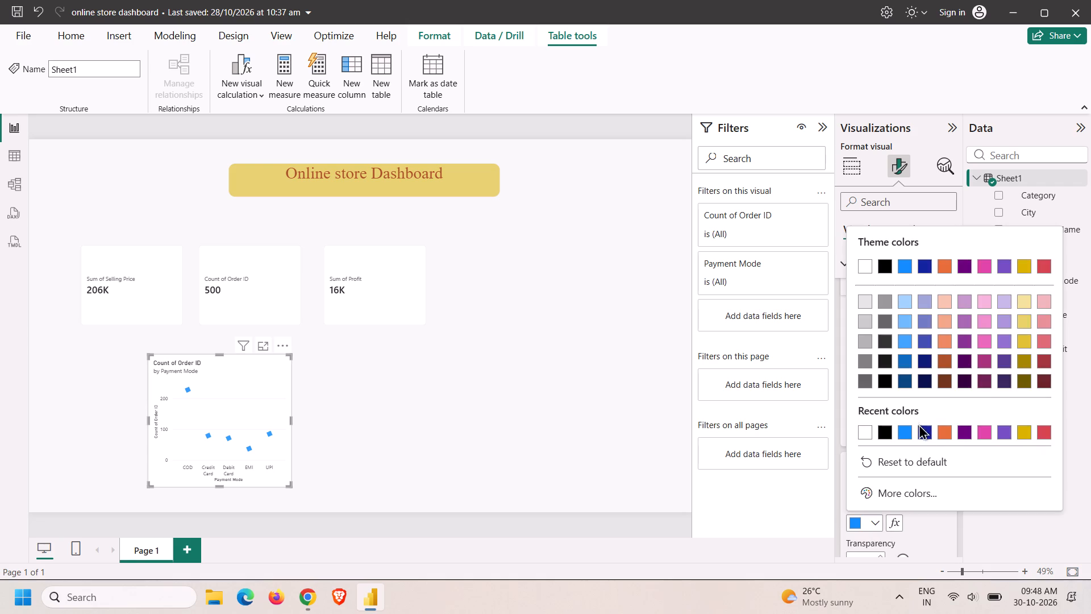
{"action": "left_click", "coordinate": [1041, 271]}
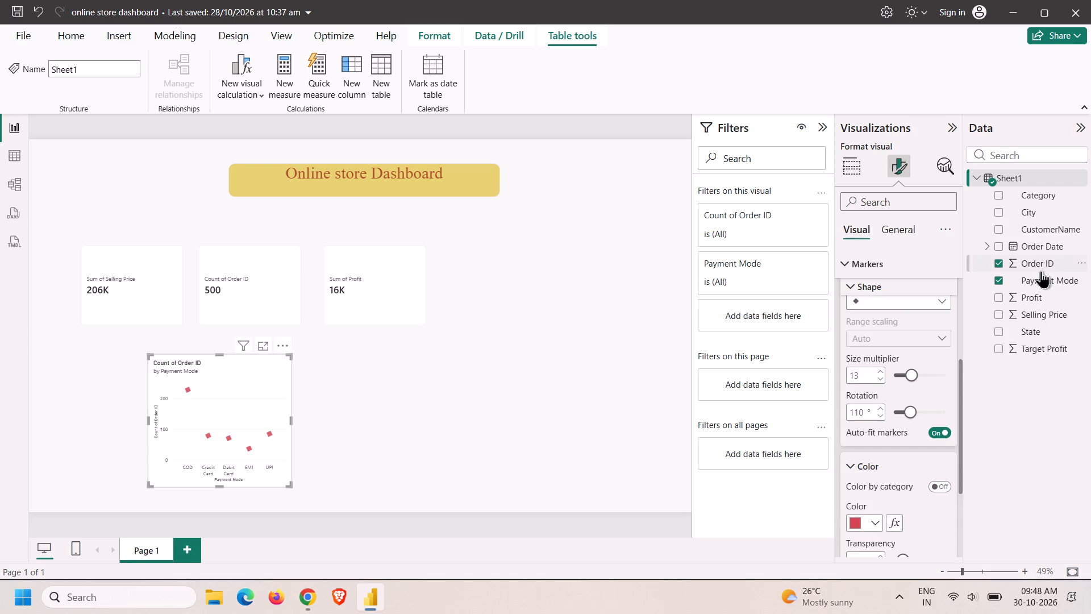
{"action": "left_click", "coordinate": [644, 337]}
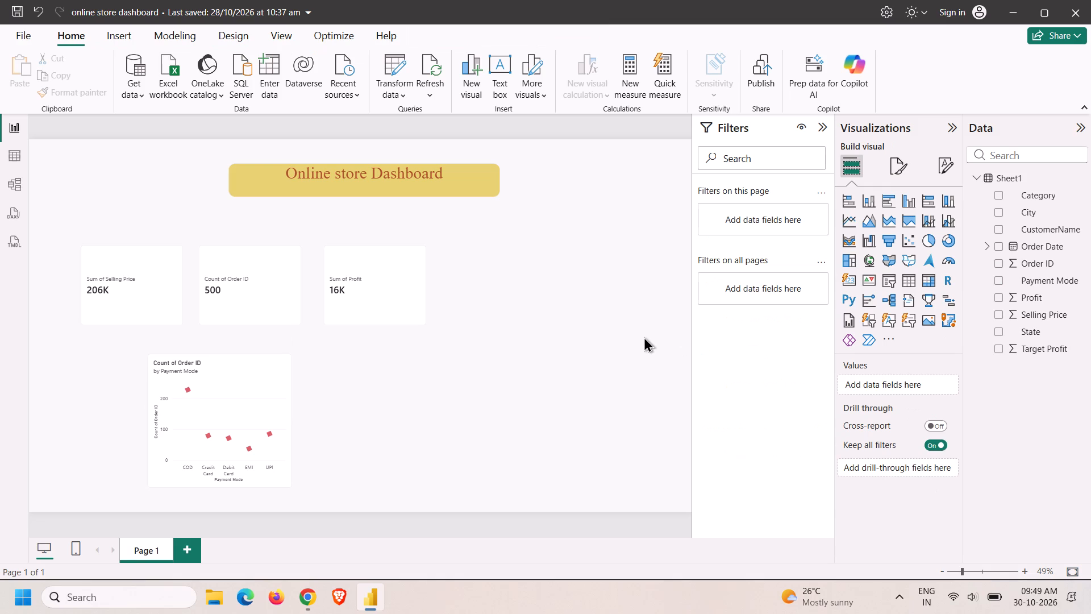
Move the scatter chart up to the right of the Sum of Profit card, in line with the row of cards.
{"action": "left_click", "coordinate": [235, 401]}
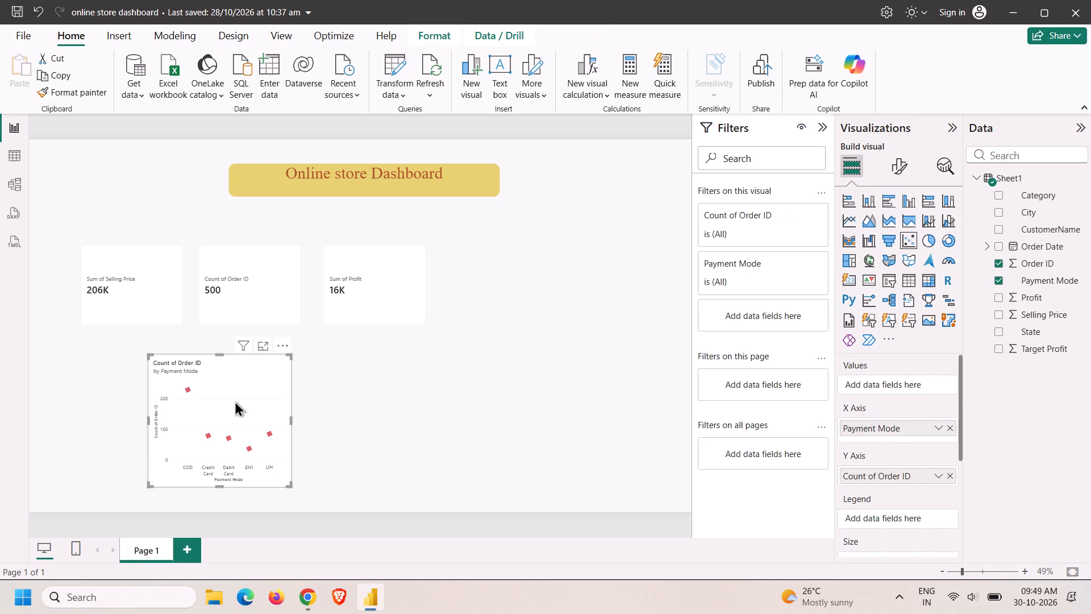
{"action": "left_click_drag", "start_coordinate": [235, 401], "coordinate": [538, 280]}
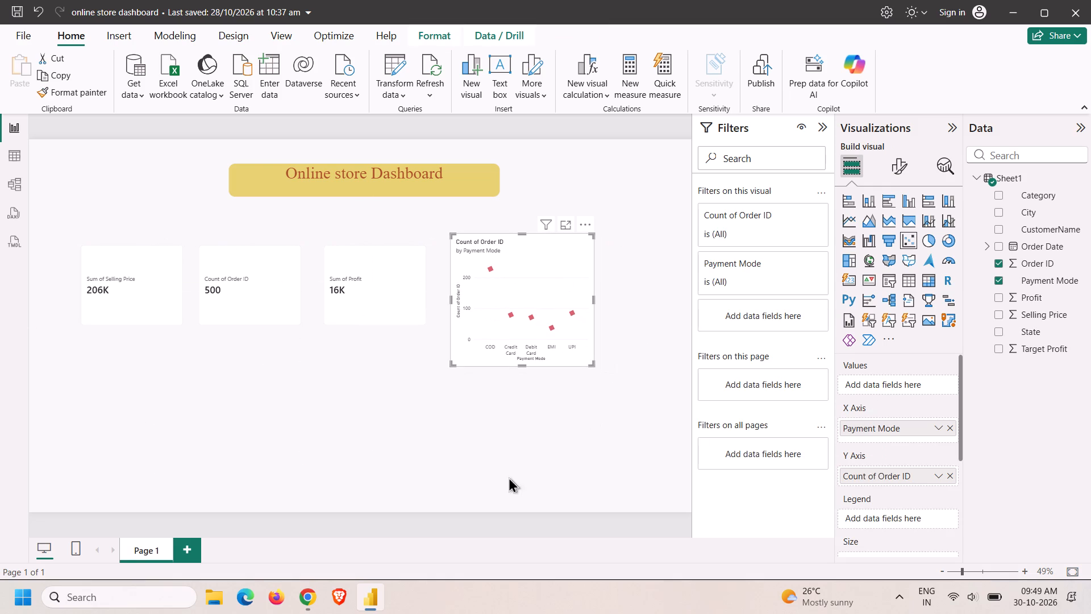
{"action": "left_click", "coordinate": [487, 482]}
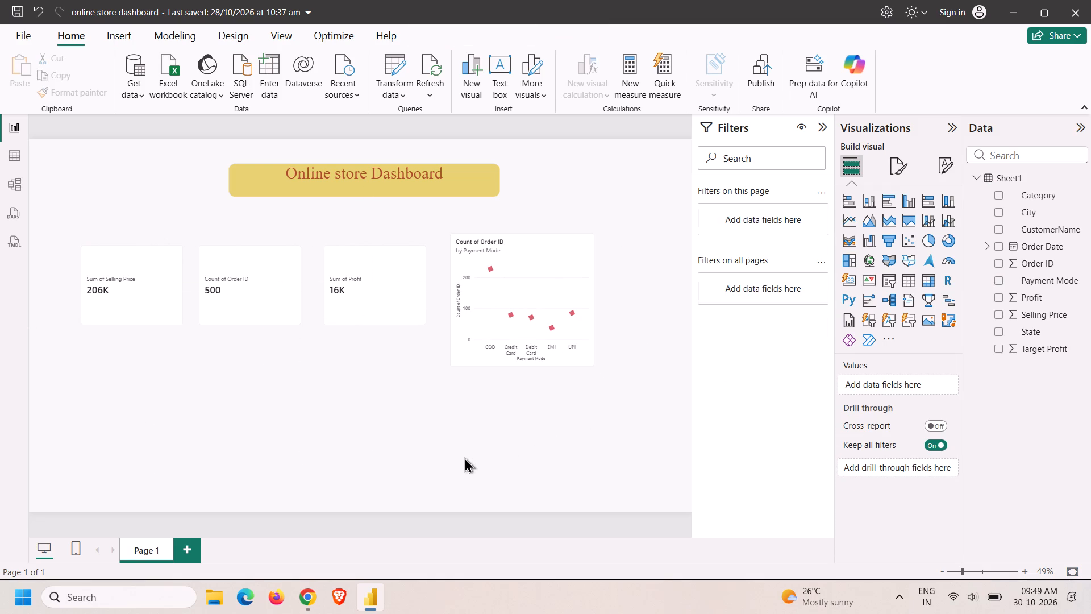
{"action": "left_click", "coordinate": [590, 403]}
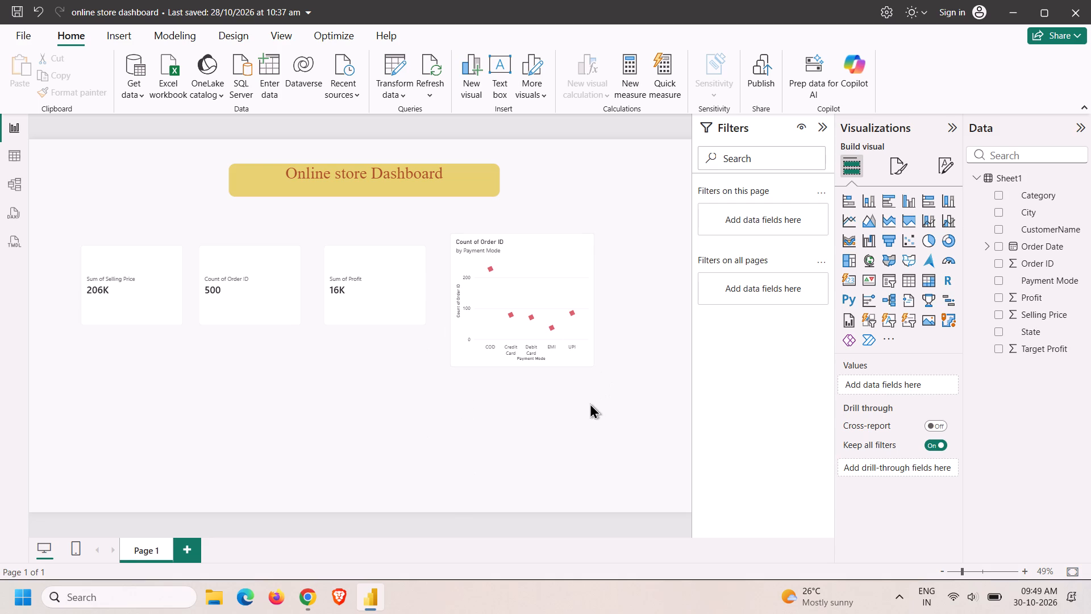
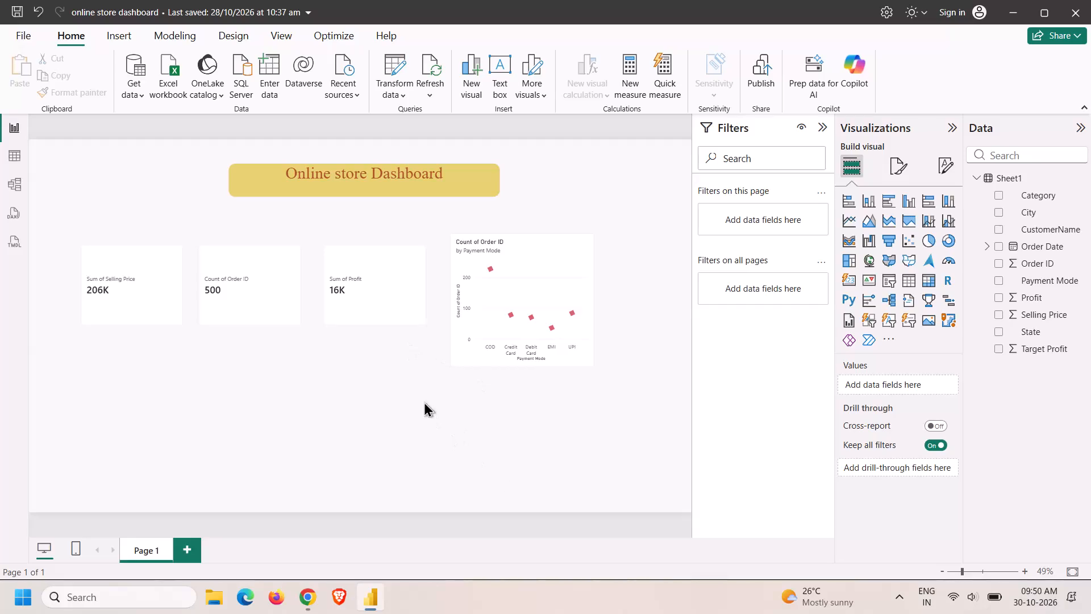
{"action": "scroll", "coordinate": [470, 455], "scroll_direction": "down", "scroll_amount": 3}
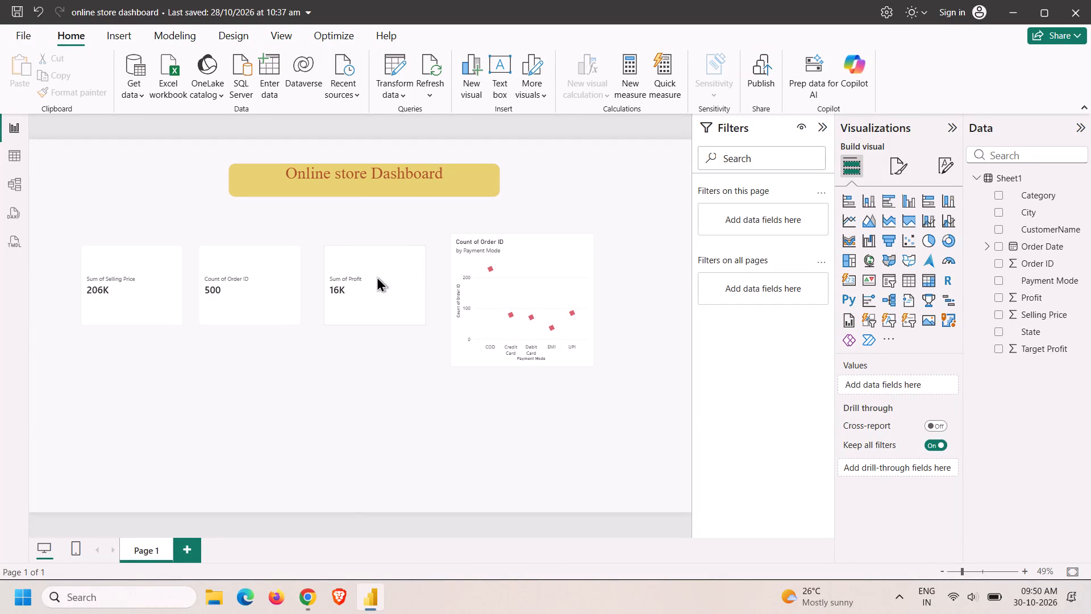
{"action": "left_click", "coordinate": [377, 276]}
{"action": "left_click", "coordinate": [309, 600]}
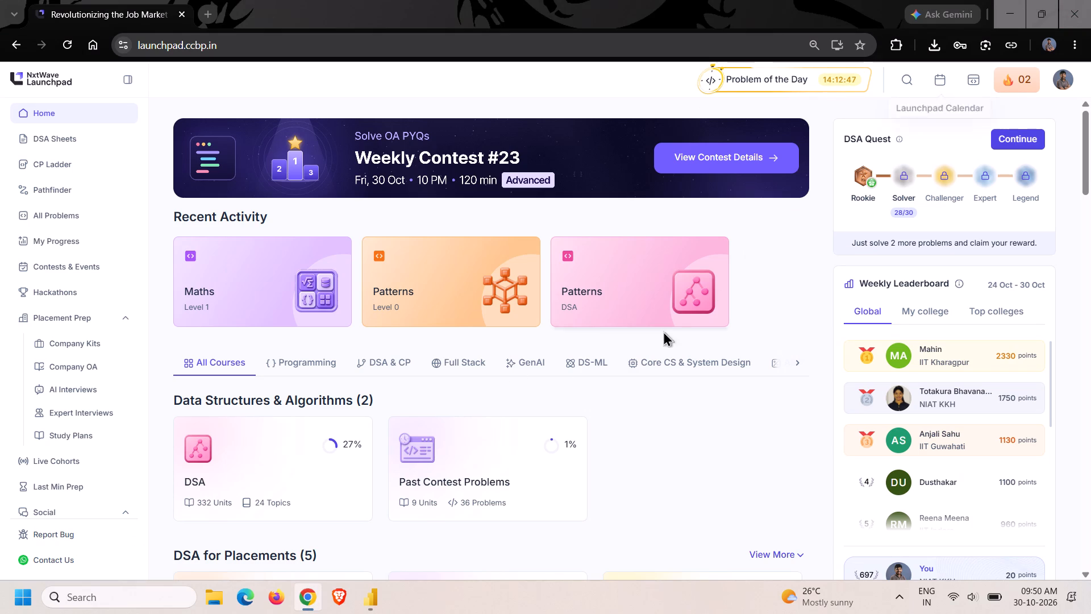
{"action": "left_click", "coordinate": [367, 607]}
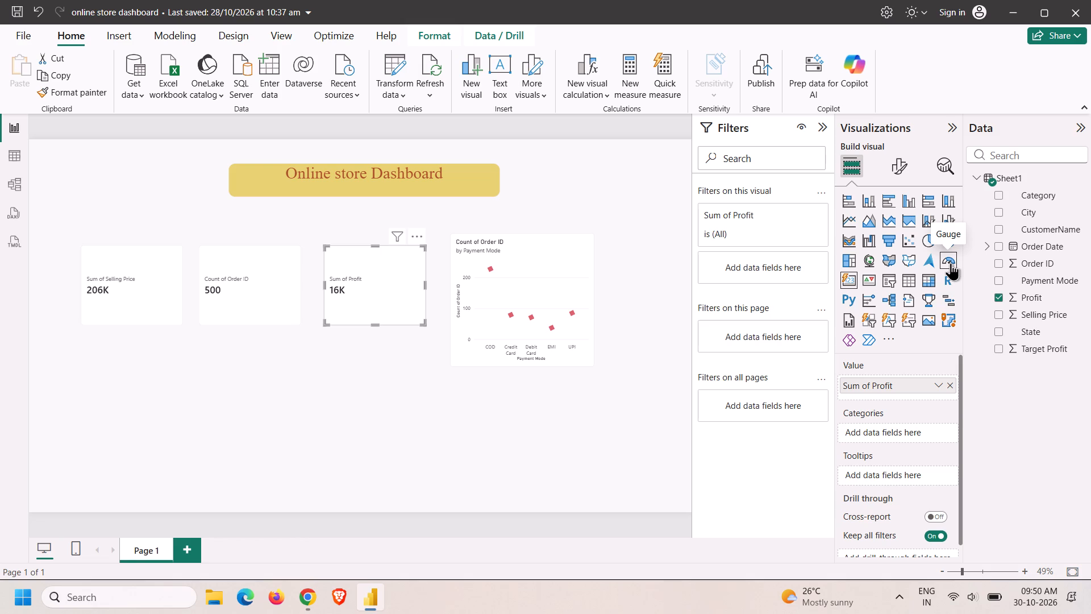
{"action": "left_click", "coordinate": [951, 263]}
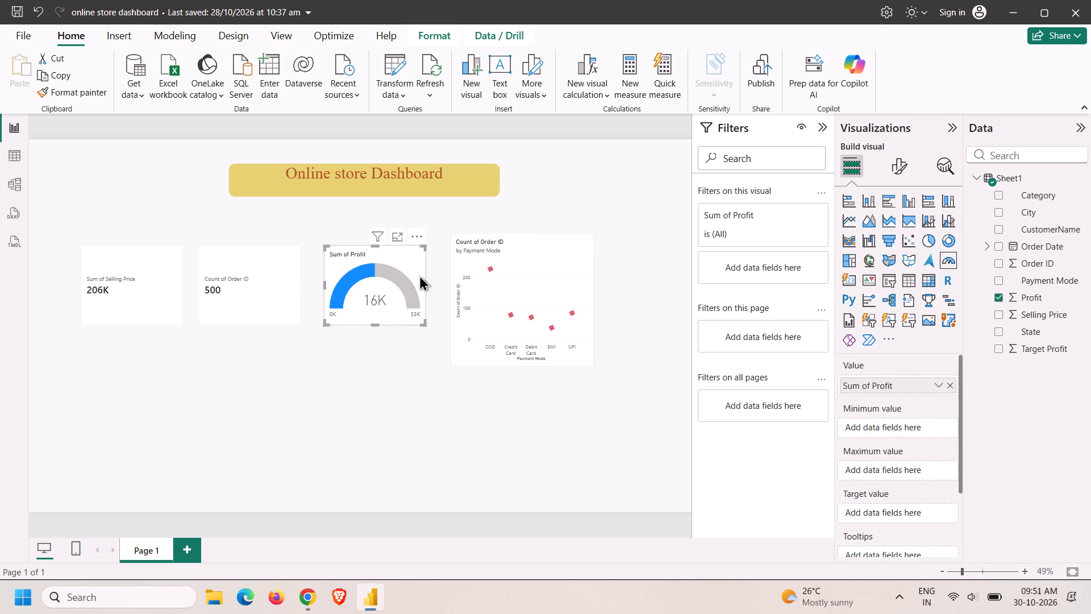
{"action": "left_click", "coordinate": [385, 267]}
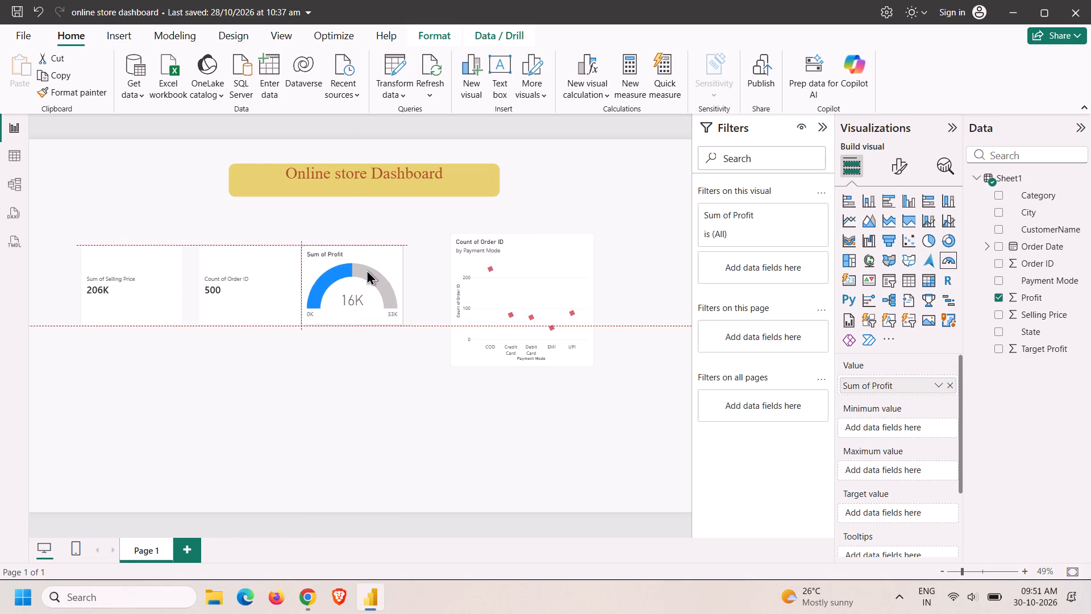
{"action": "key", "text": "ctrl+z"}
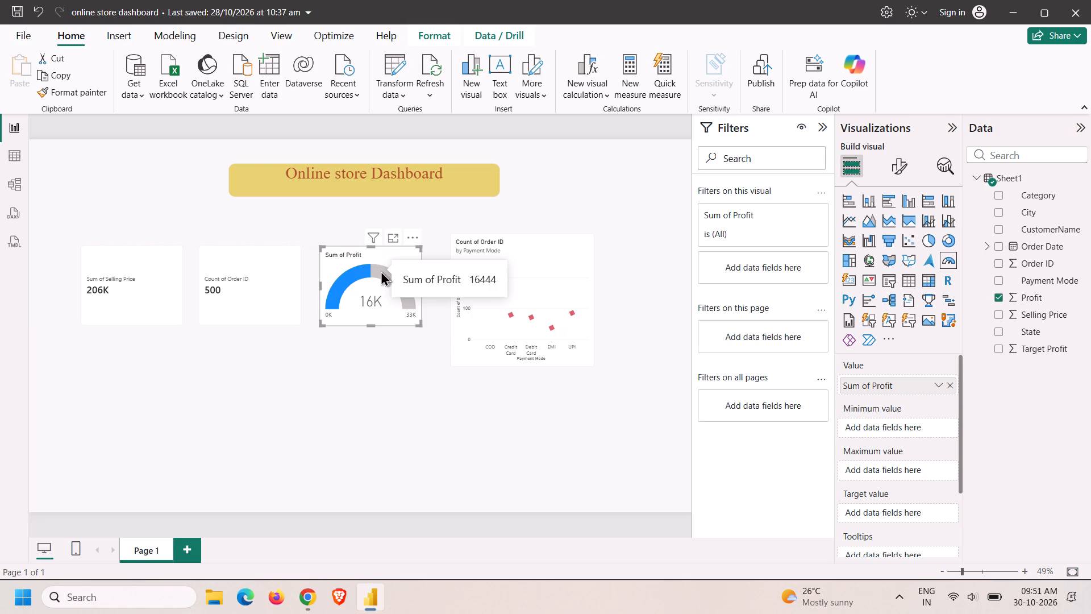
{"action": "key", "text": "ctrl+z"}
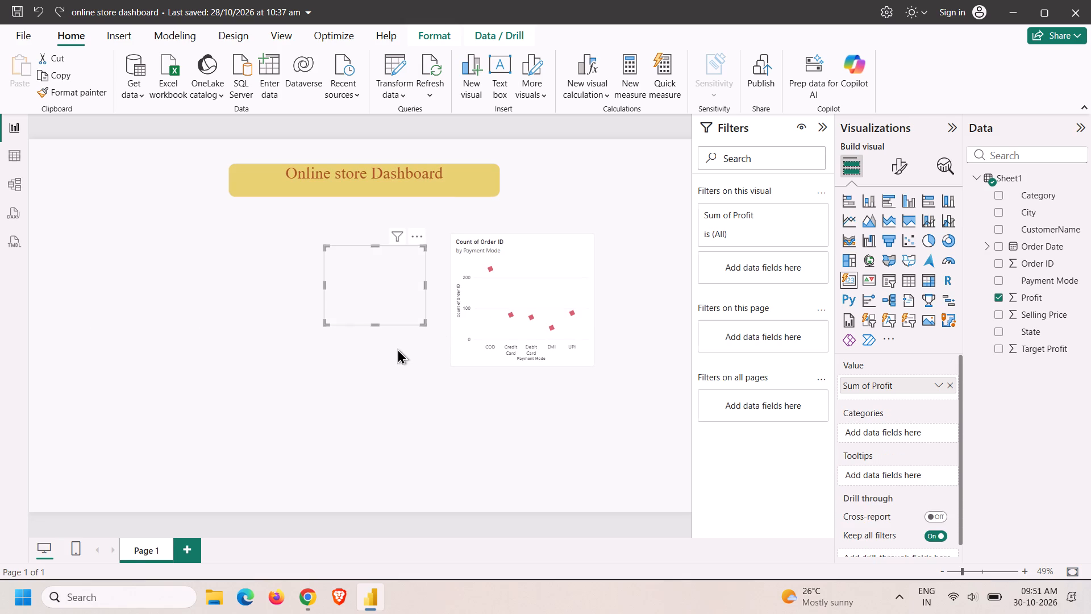
Add an empty gauge visual, make it narrower and taller, and place it just below the Count of Order ID and Sum of Profit cards.
{"action": "left_click", "coordinate": [344, 423]}
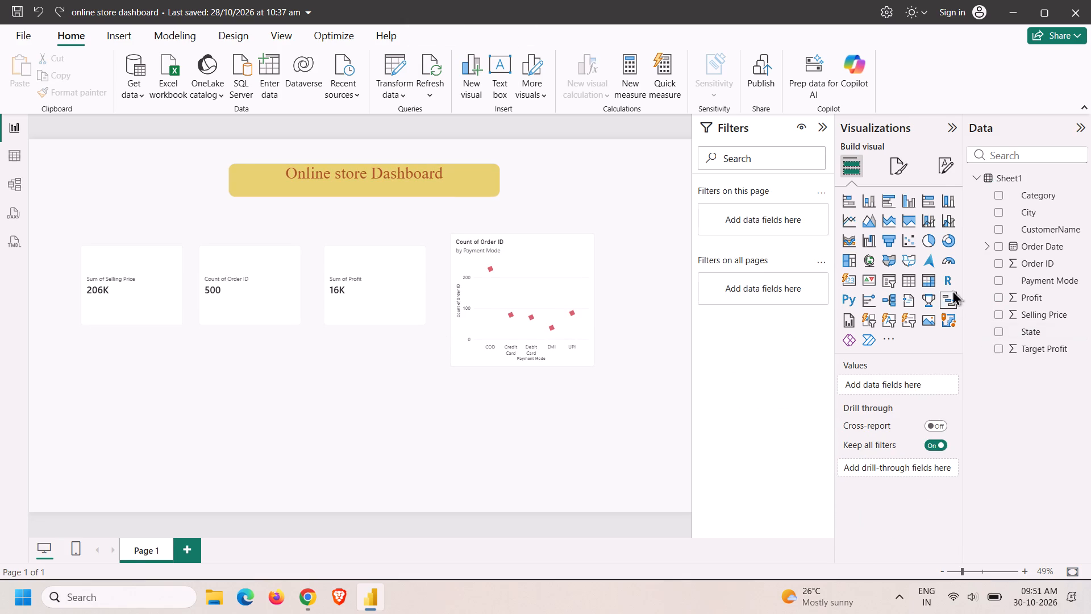
{"action": "left_click", "coordinate": [947, 255]}
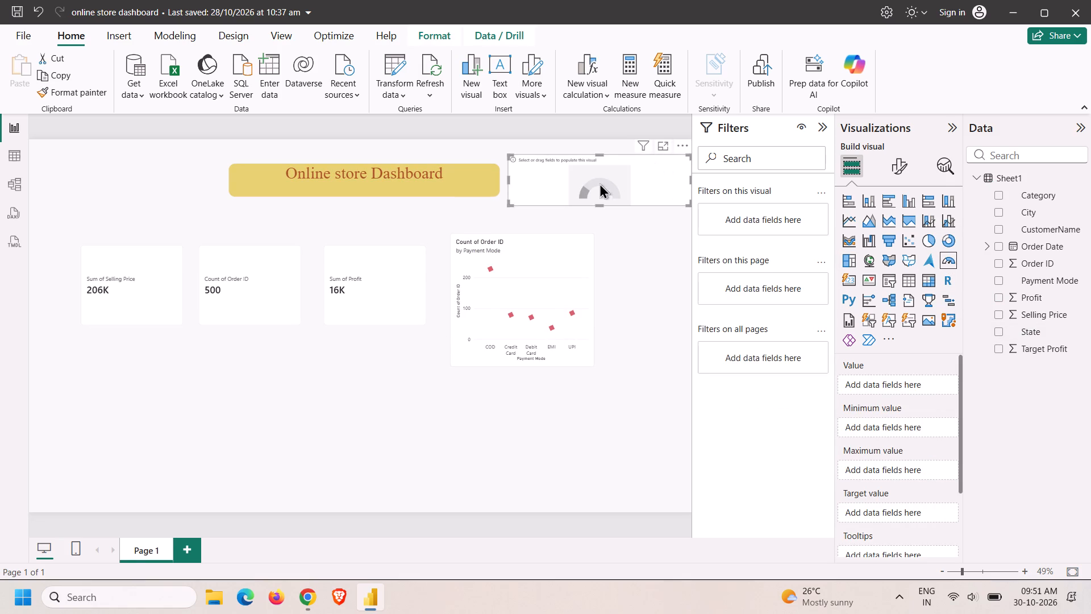
{"action": "left_click_drag", "start_coordinate": [594, 184], "coordinate": [289, 416]}
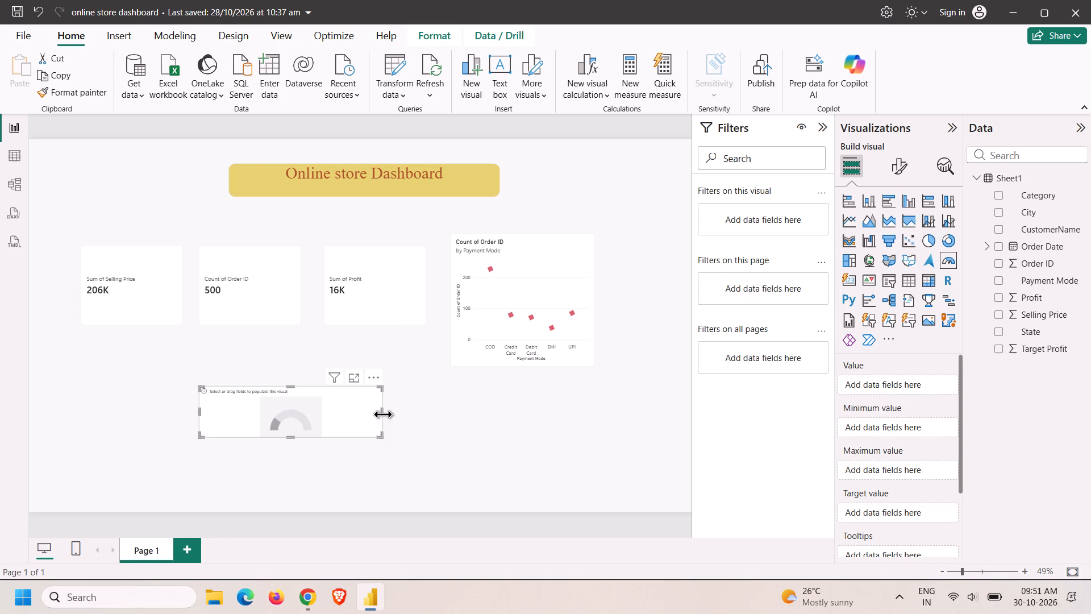
{"action": "left_click_drag", "start_coordinate": [382, 414], "coordinate": [313, 430]}
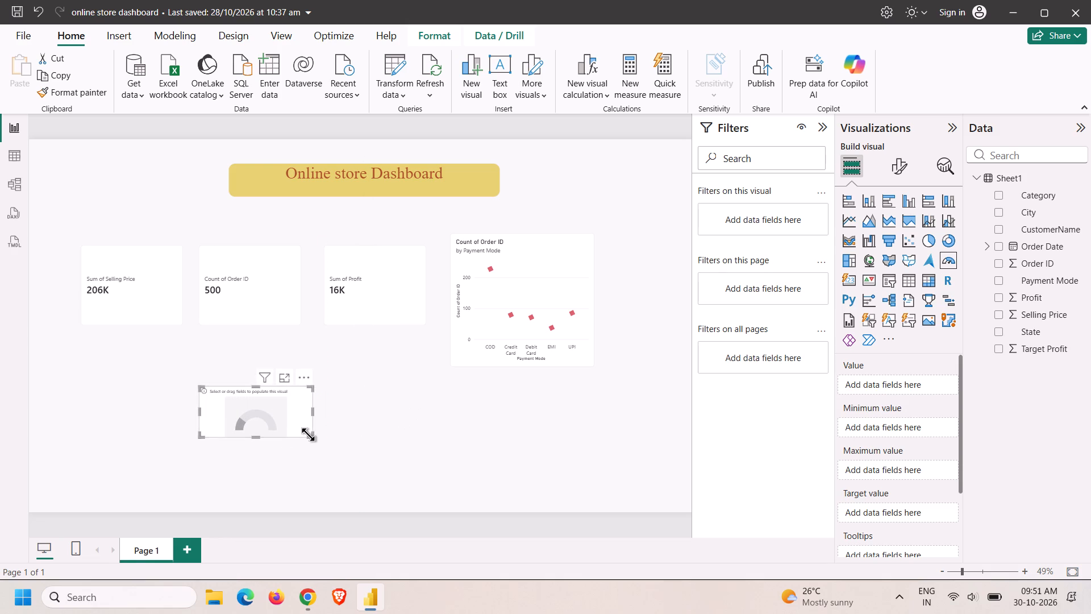
{"action": "left_click_drag", "start_coordinate": [308, 434], "coordinate": [327, 493]}
{"action": "left_click_drag", "start_coordinate": [238, 436], "coordinate": [258, 387]}
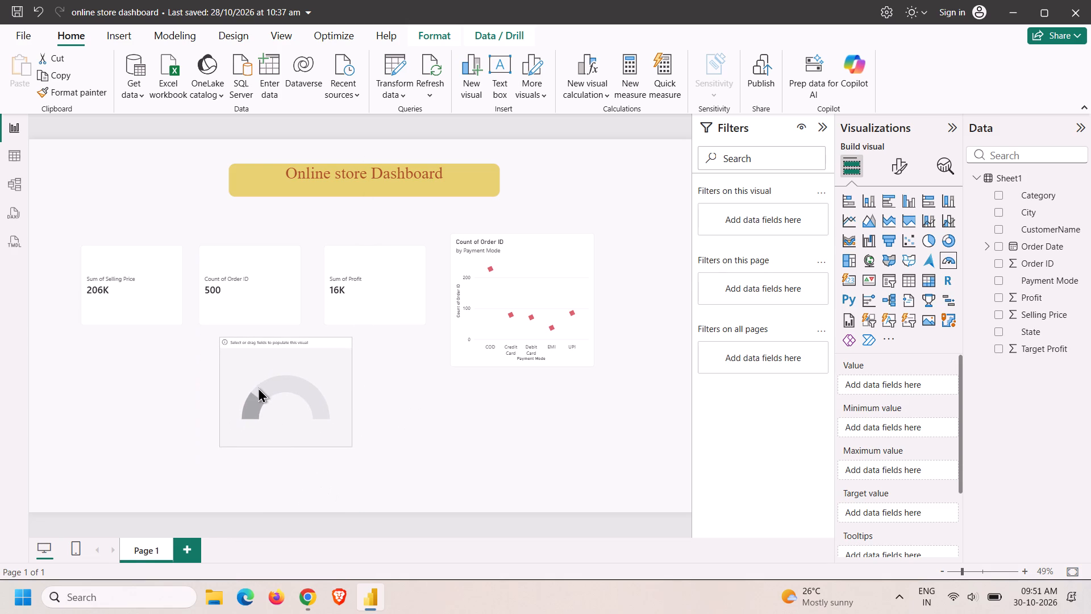
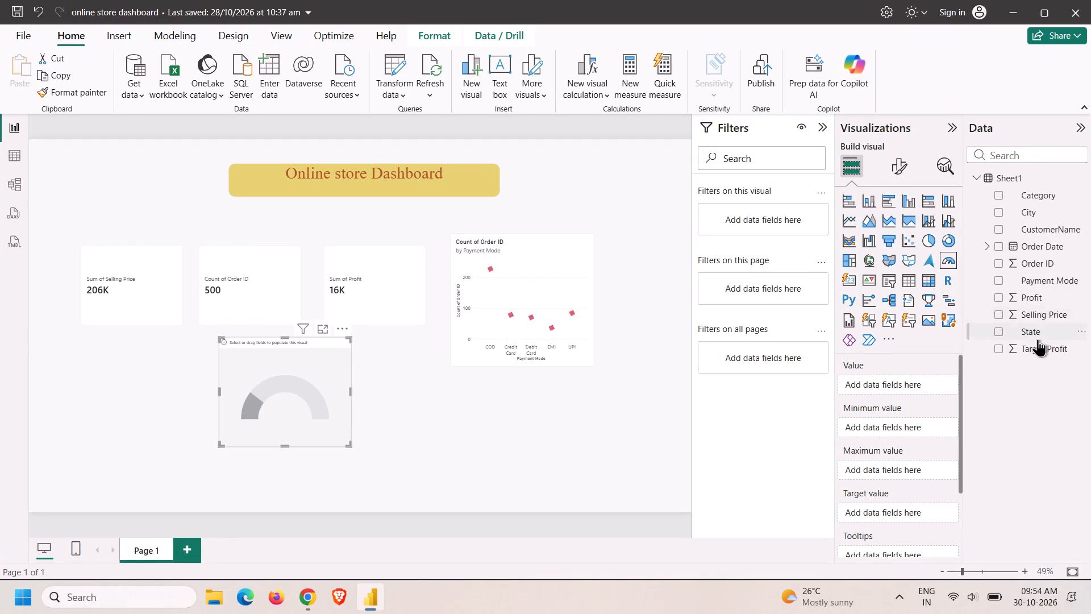
Assign the Target Profit field from Sheet1 to the empty gauge's value.
{"action": "left_click_drag", "start_coordinate": [1043, 346], "coordinate": [972, 376]}
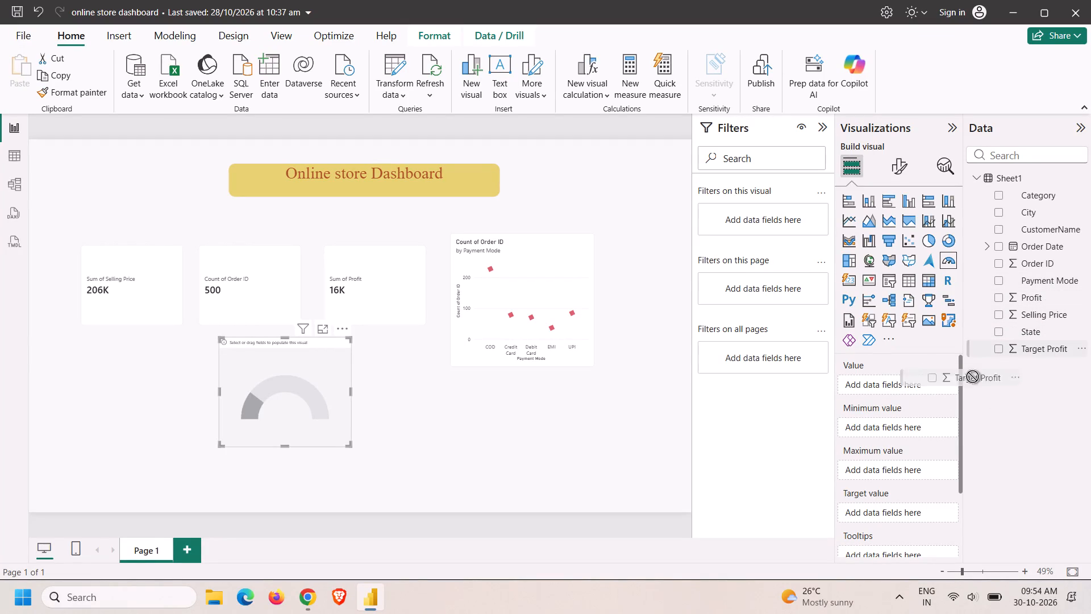
{"action": "left_click_drag", "start_coordinate": [972, 376], "coordinate": [926, 384]}
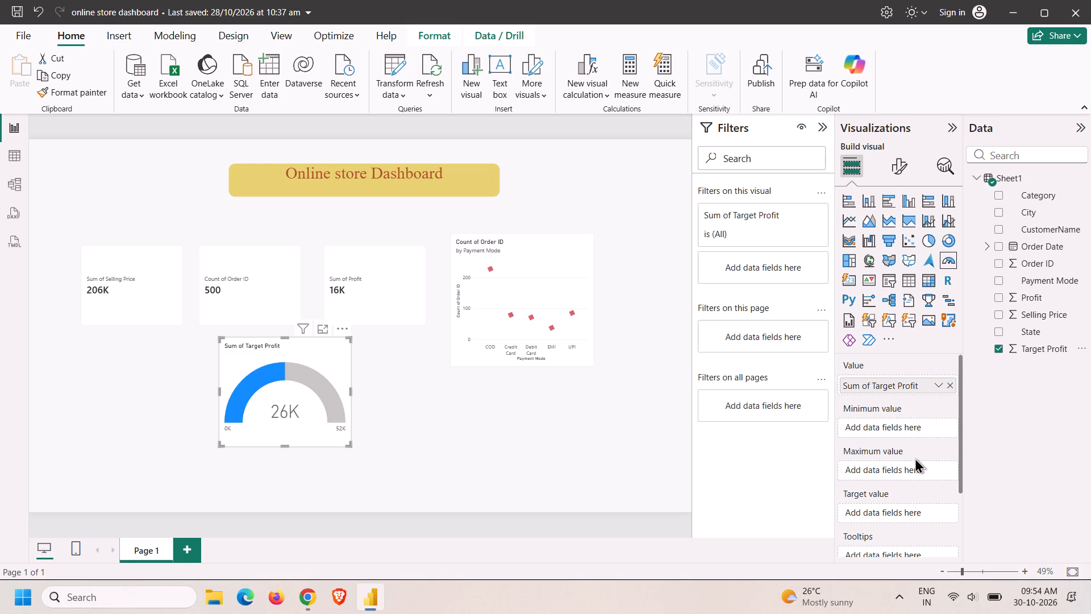
Move Sum of Target Profit from the gauge's value to its target value.
{"action": "scroll", "coordinate": [915, 458], "scroll_direction": "down", "scroll_amount": 3}
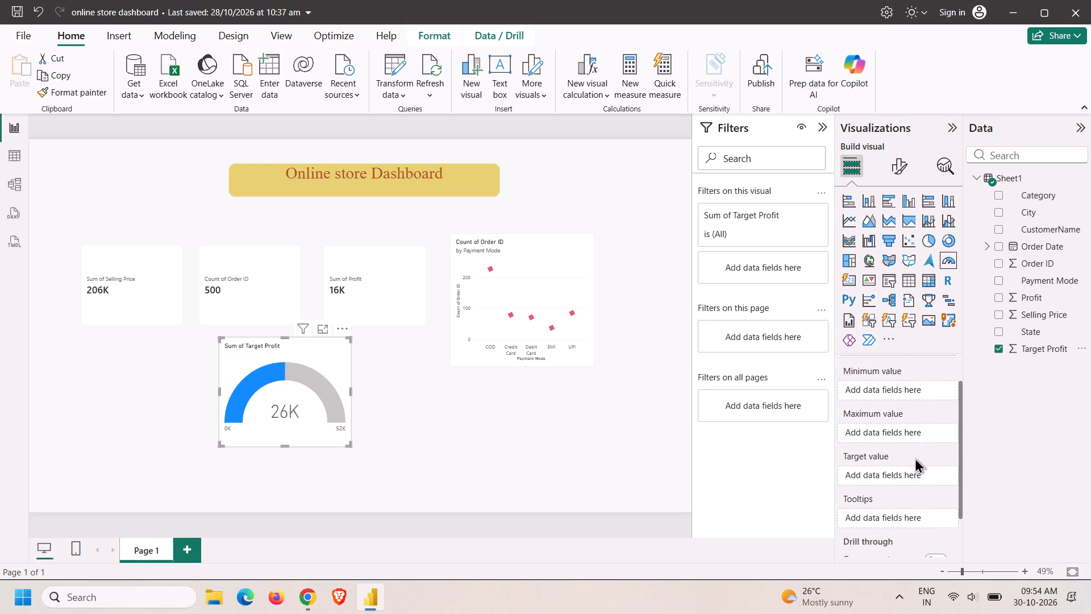
{"action": "scroll", "coordinate": [915, 458], "scroll_direction": "down", "scroll_amount": 1}
{"action": "scroll", "coordinate": [891, 464], "scroll_direction": "up", "scroll_amount": 2}
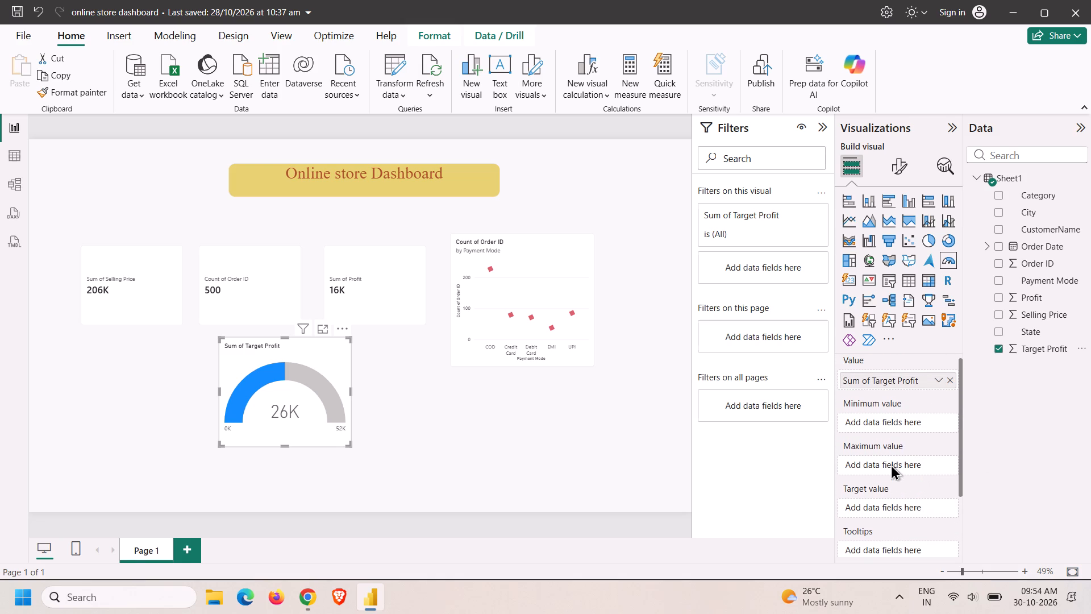
{"action": "scroll", "coordinate": [891, 464], "scroll_direction": "down", "scroll_amount": 2}
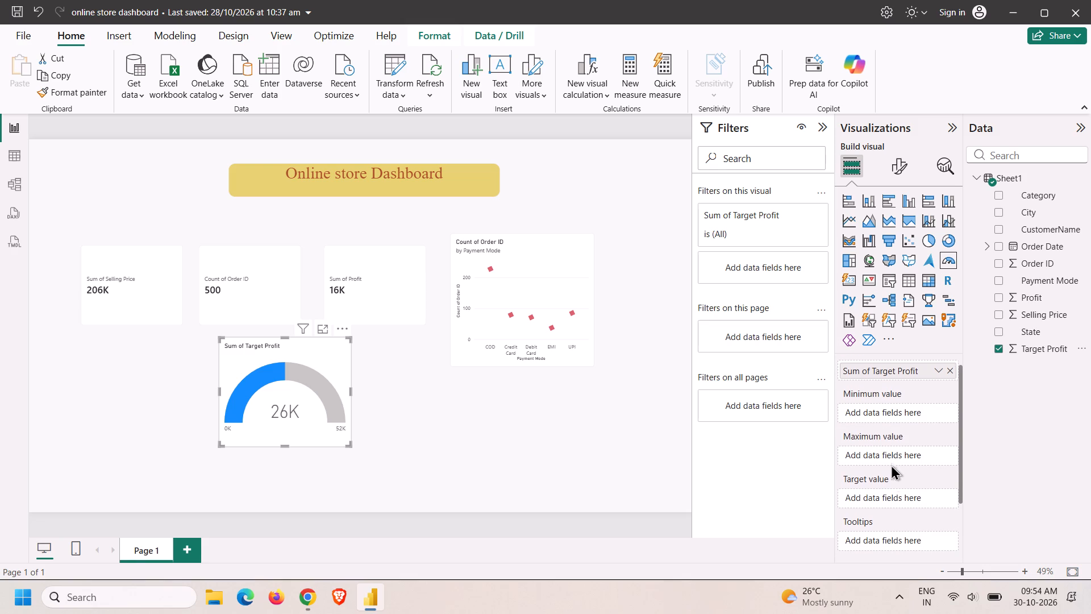
{"action": "scroll", "coordinate": [891, 464], "scroll_direction": "down", "scroll_amount": 1}
{"action": "scroll", "coordinate": [890, 389], "scroll_direction": "up", "scroll_amount": 1}
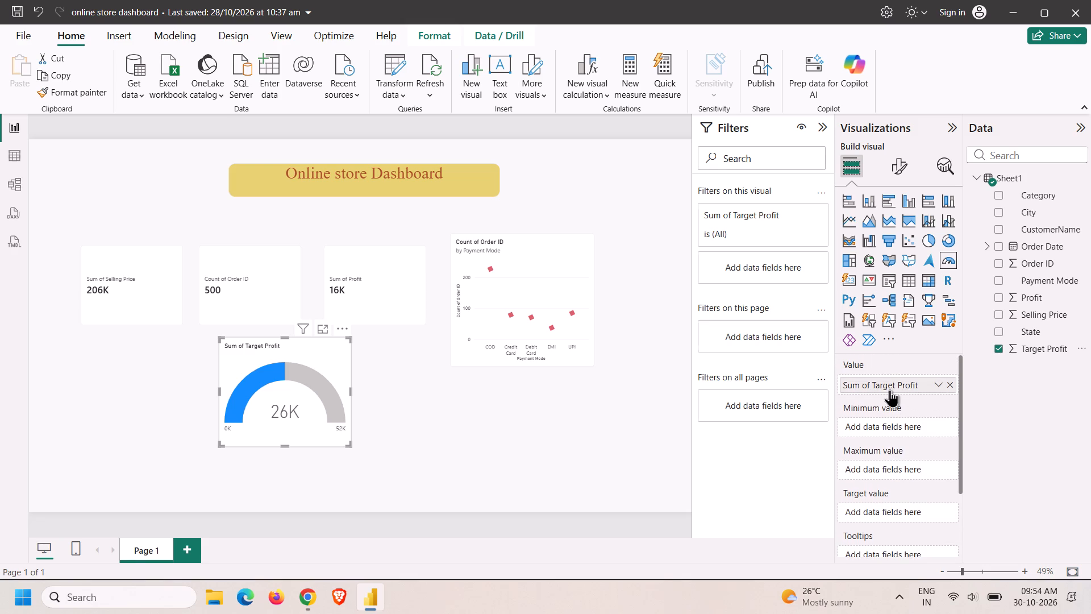
{"action": "scroll", "coordinate": [890, 389], "scroll_direction": "up", "scroll_amount": 1}
{"action": "left_click_drag", "start_coordinate": [879, 384], "coordinate": [884, 451]}
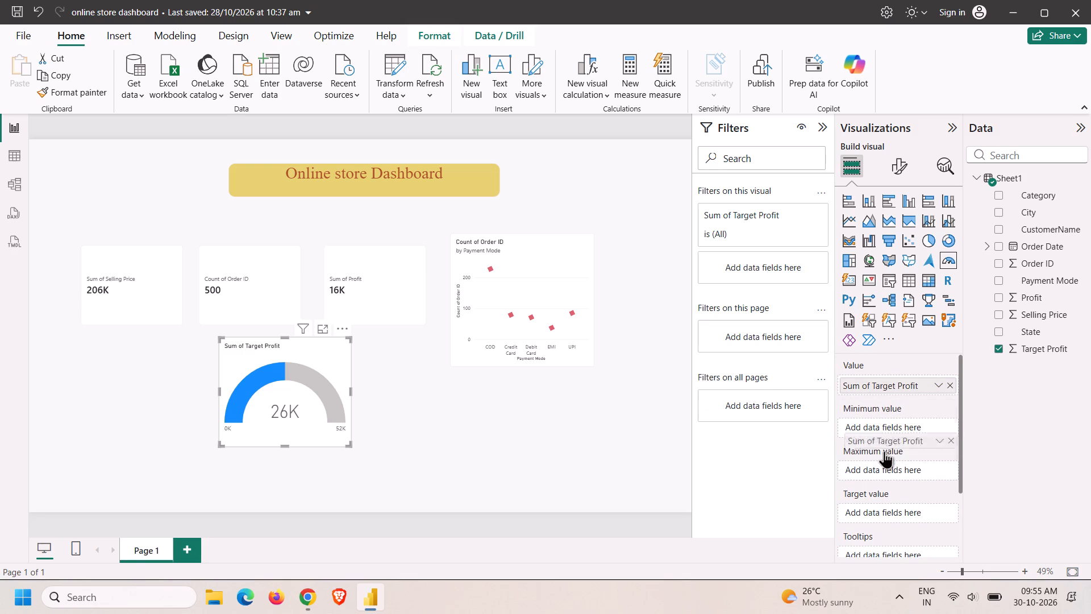
{"action": "left_click_drag", "start_coordinate": [884, 451], "coordinate": [878, 513]}
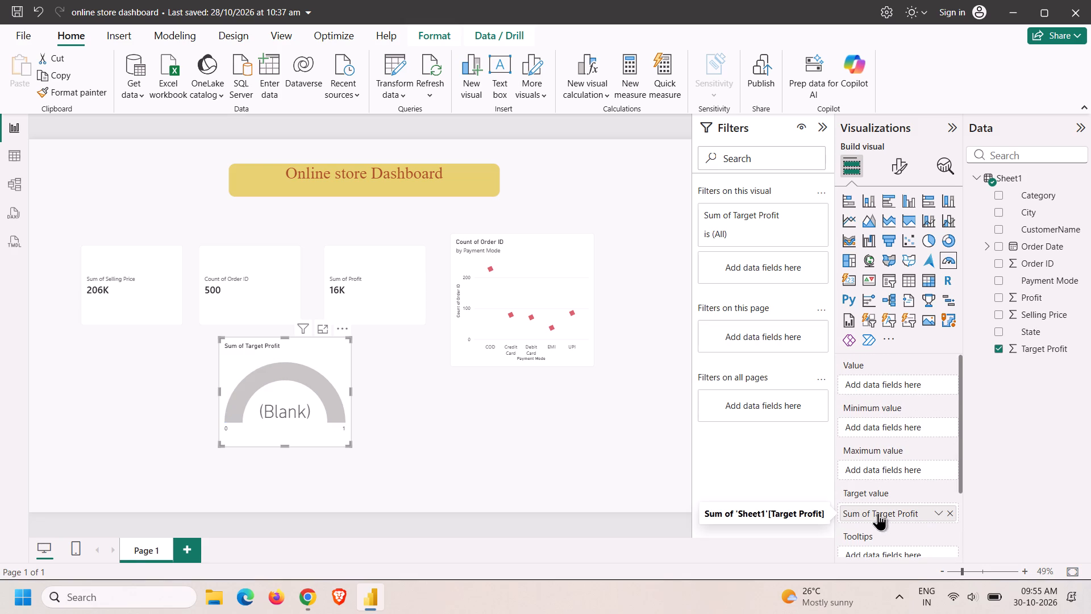
{"action": "left_click_drag", "start_coordinate": [878, 513], "coordinate": [877, 392]}
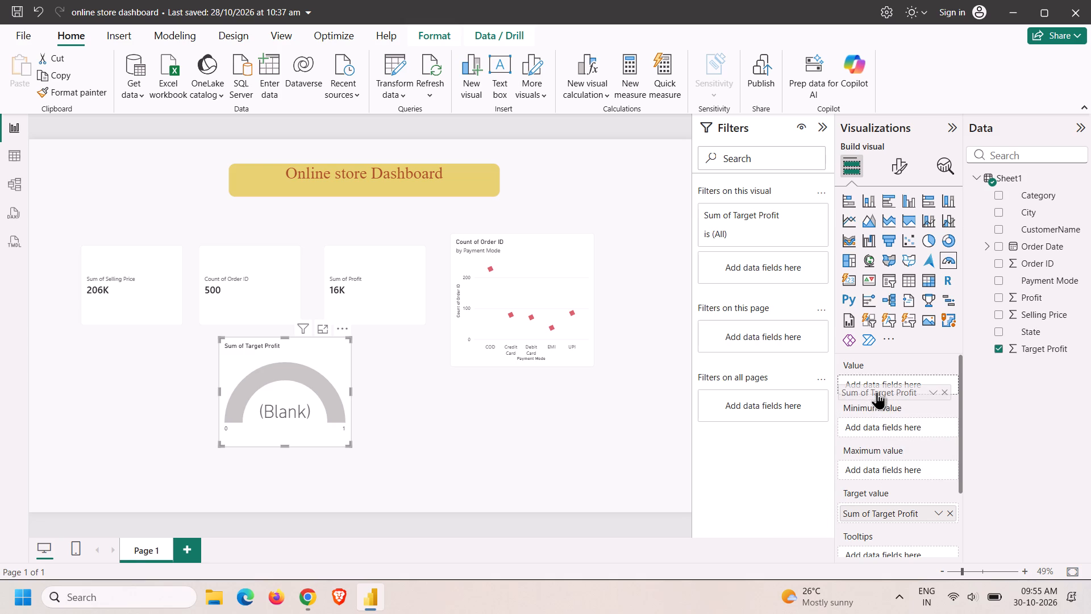
{"action": "left_click_drag", "start_coordinate": [877, 392], "coordinate": [885, 428]}
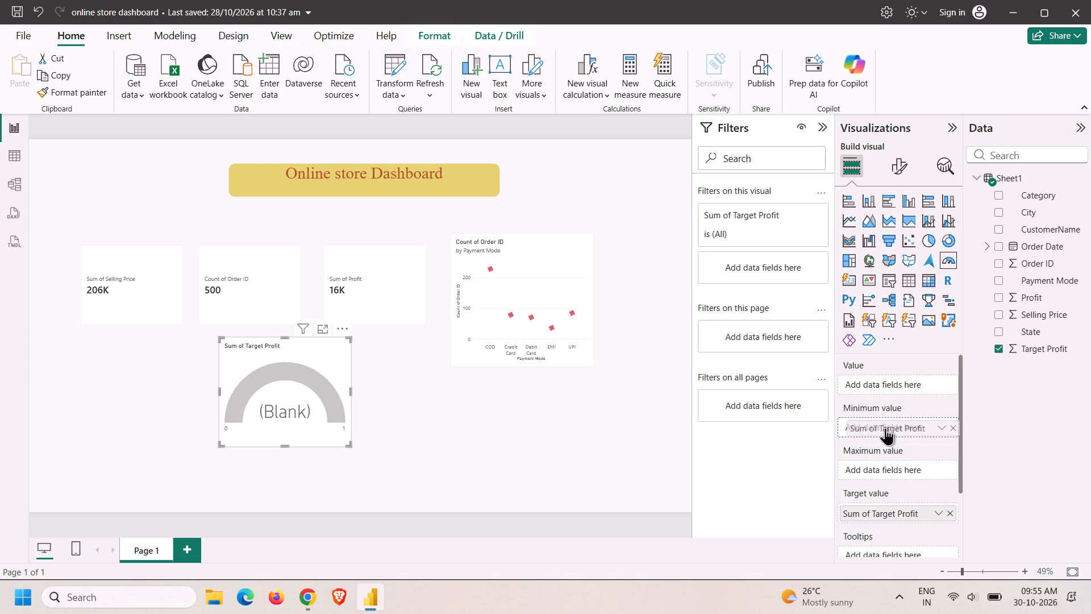
{"action": "left_click_drag", "start_coordinate": [885, 428], "coordinate": [883, 385]}
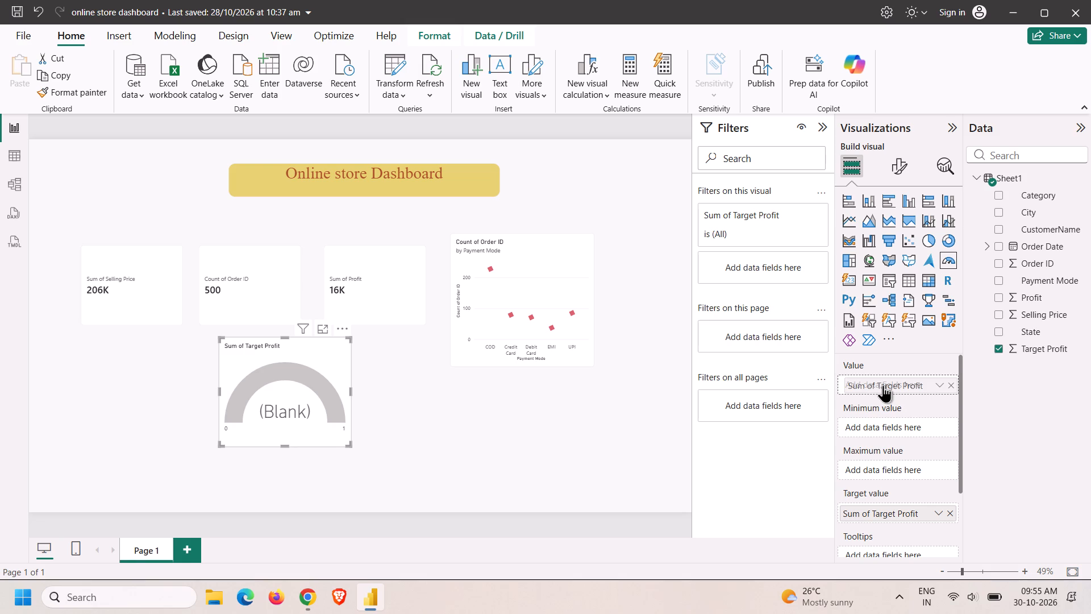
{"action": "left_click_drag", "start_coordinate": [883, 385], "coordinate": [877, 505]}
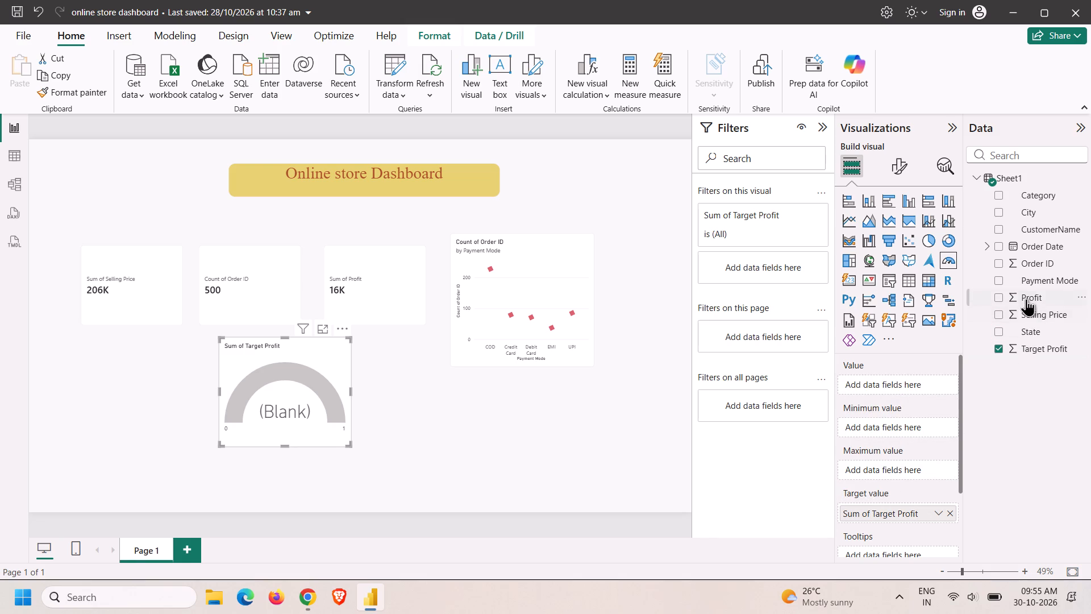
Assign the Profit field from Sheet1 to the gauge's value.
{"action": "left_click_drag", "start_coordinate": [1026, 298], "coordinate": [909, 391]}
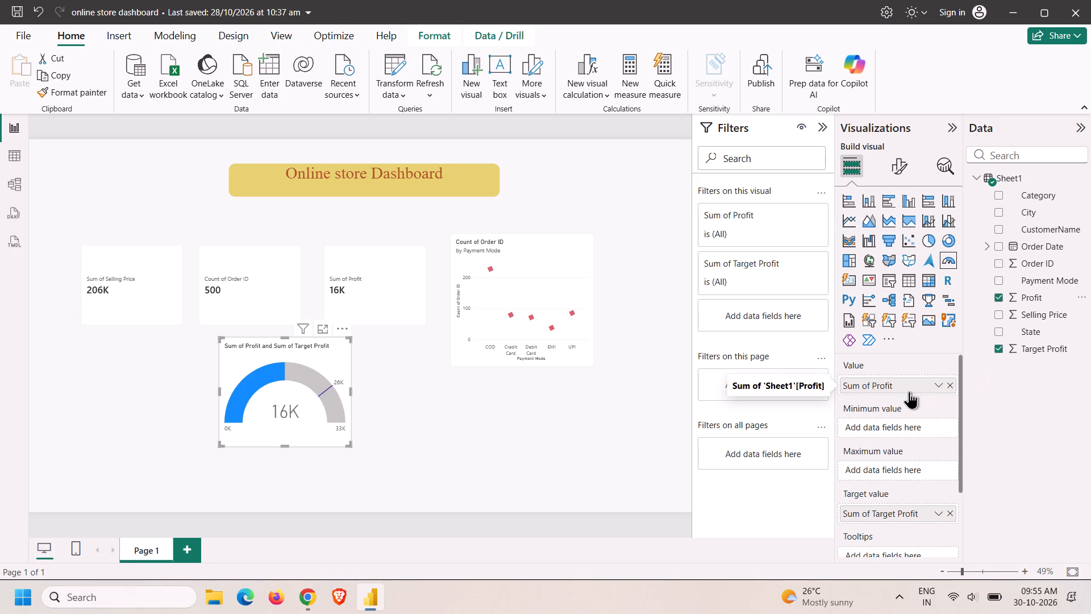
{"action": "left_click", "coordinate": [986, 449]}
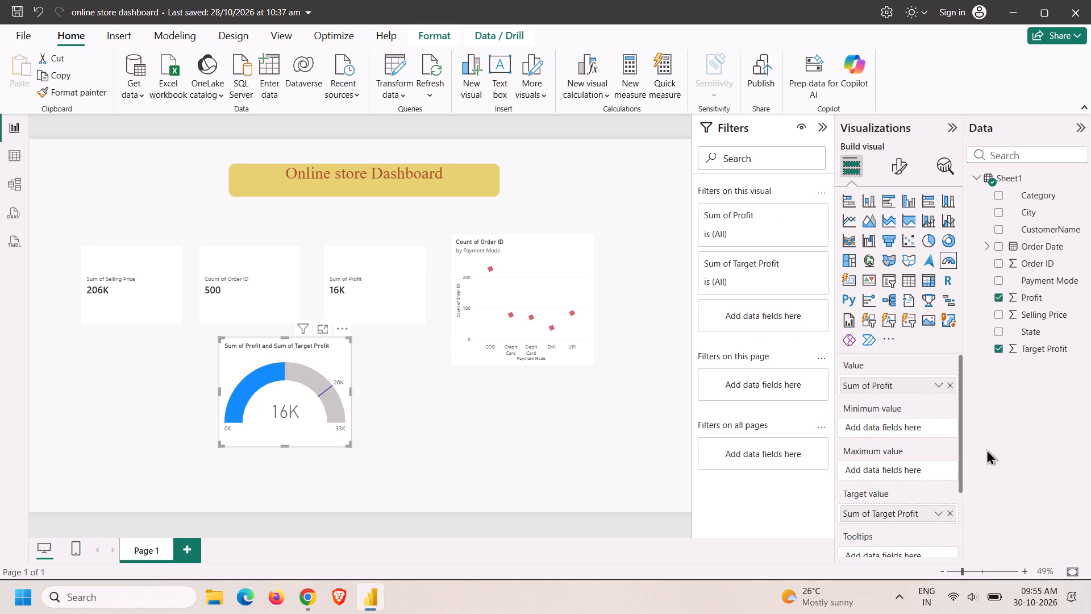
Move the gauge just below the Sum of Selling Price card, aligned with the card's left edge, and deselect it.
{"action": "left_click_drag", "start_coordinate": [309, 401], "coordinate": [218, 413]}
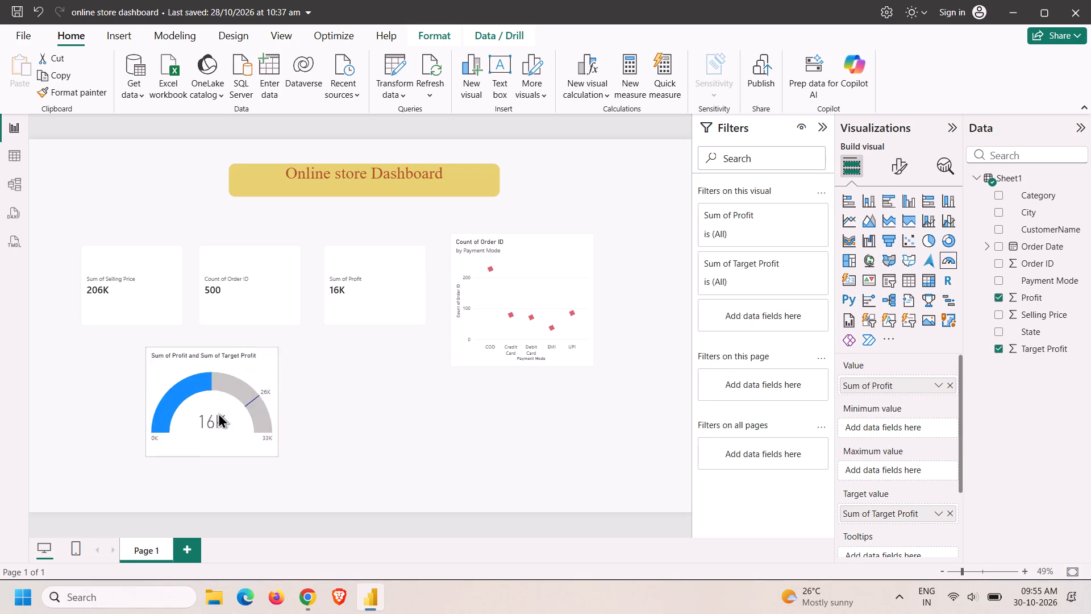
{"action": "left_click_drag", "start_coordinate": [218, 413], "coordinate": [155, 443]}
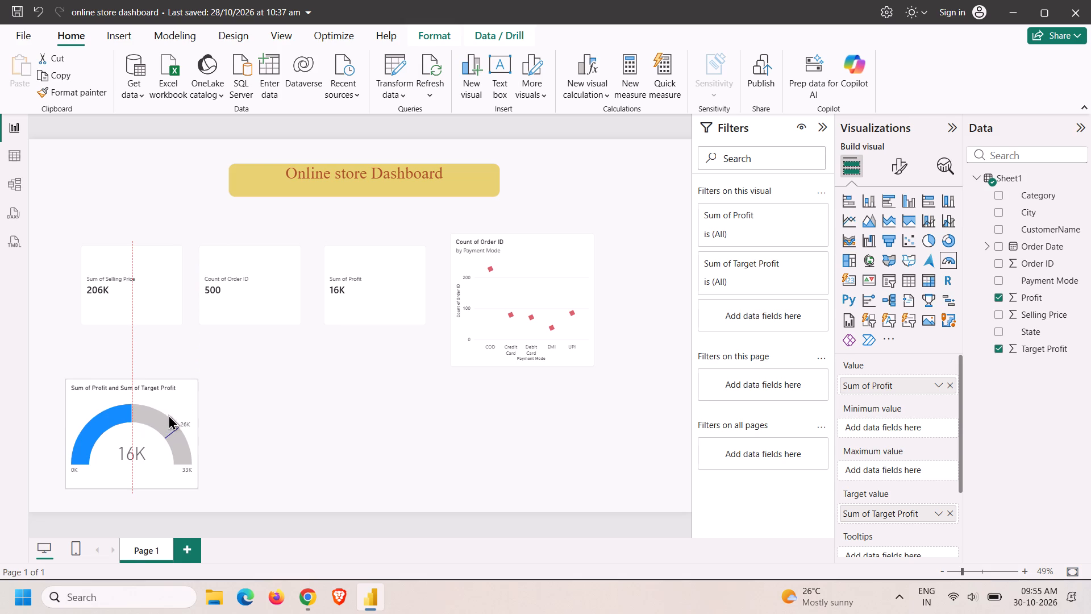
{"action": "left_click_drag", "start_coordinate": [168, 414], "coordinate": [180, 381]}
{"action": "left_click", "coordinate": [324, 374]}
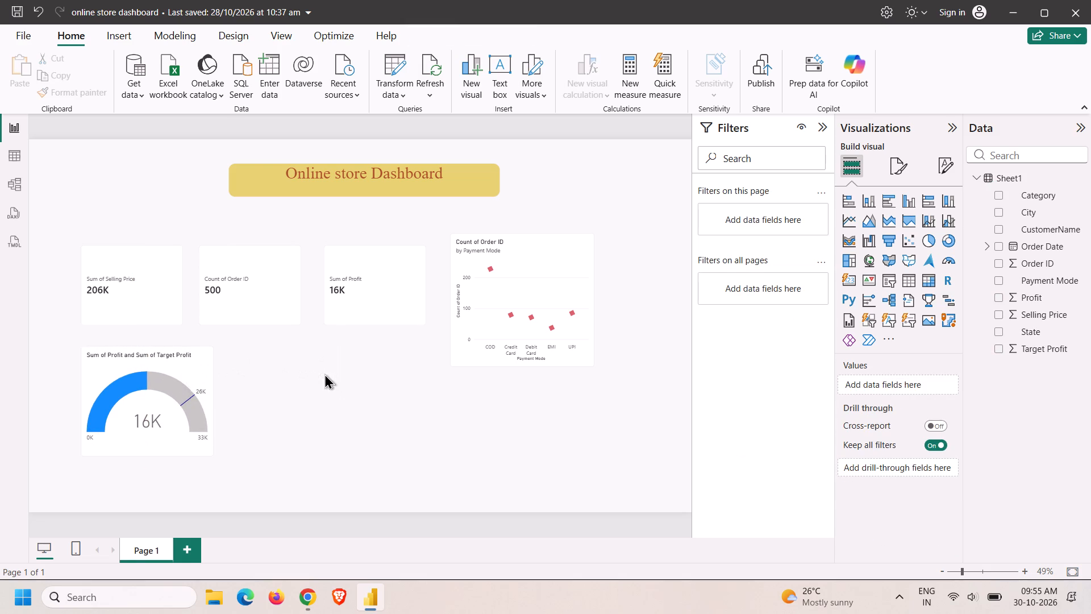
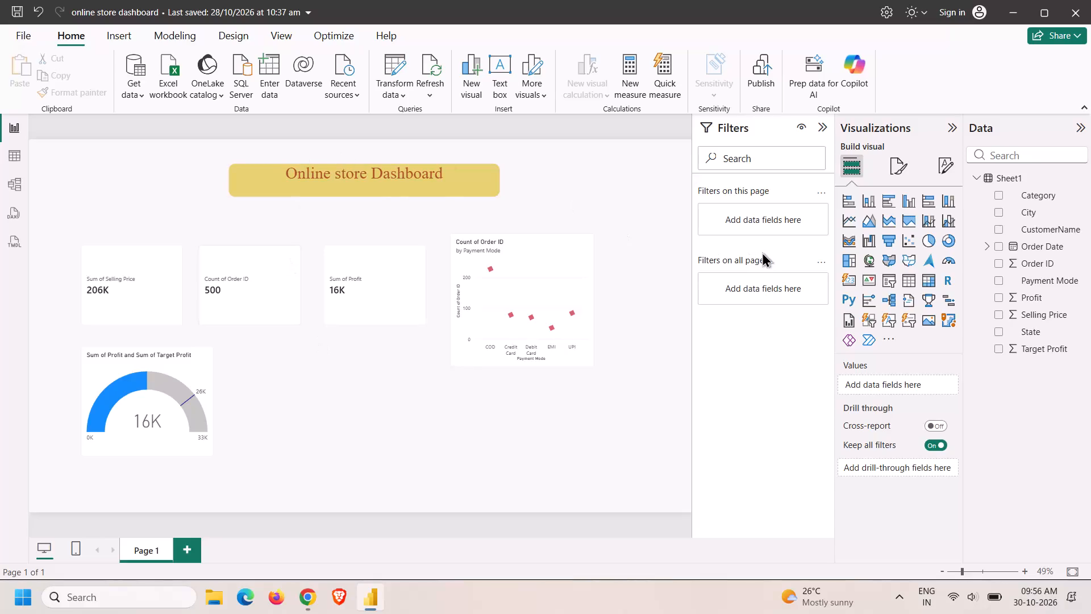
Open the visual formatting options of the profit gauge and examine its gauge axis settings.
{"action": "left_click", "coordinate": [153, 376]}
{"action": "left_click", "coordinate": [900, 177]}
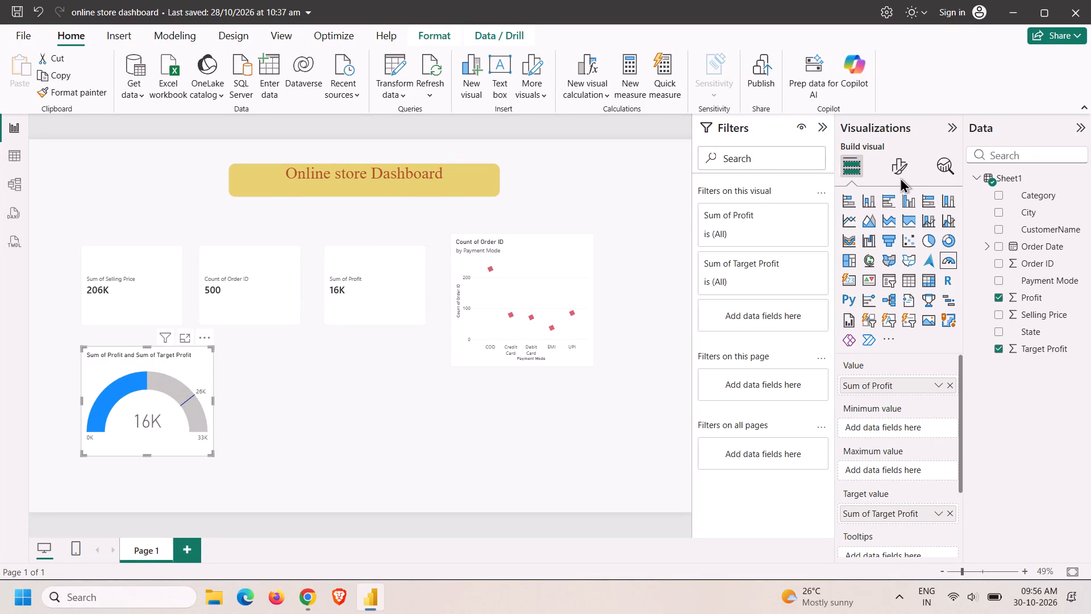
{"action": "left_click", "coordinate": [901, 166]}
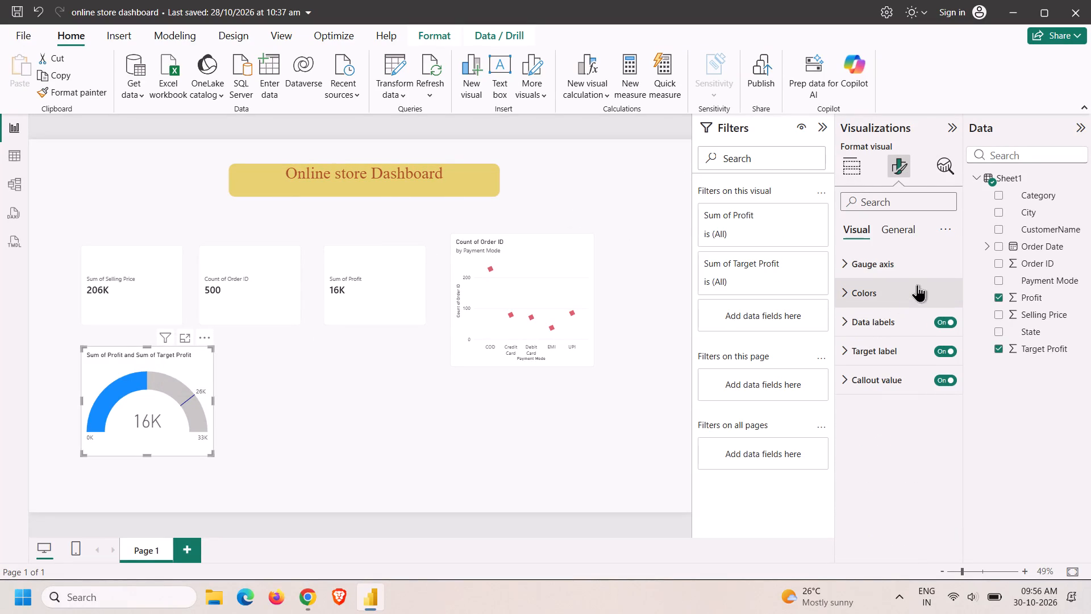
{"action": "left_click", "coordinate": [898, 263]}
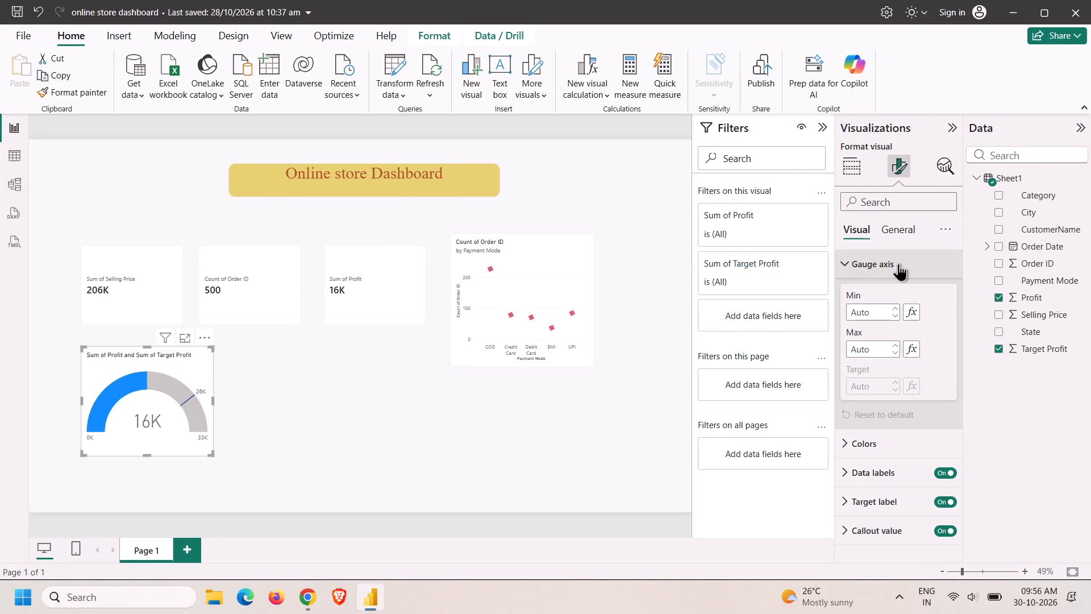
{"action": "left_click", "coordinate": [898, 263]}
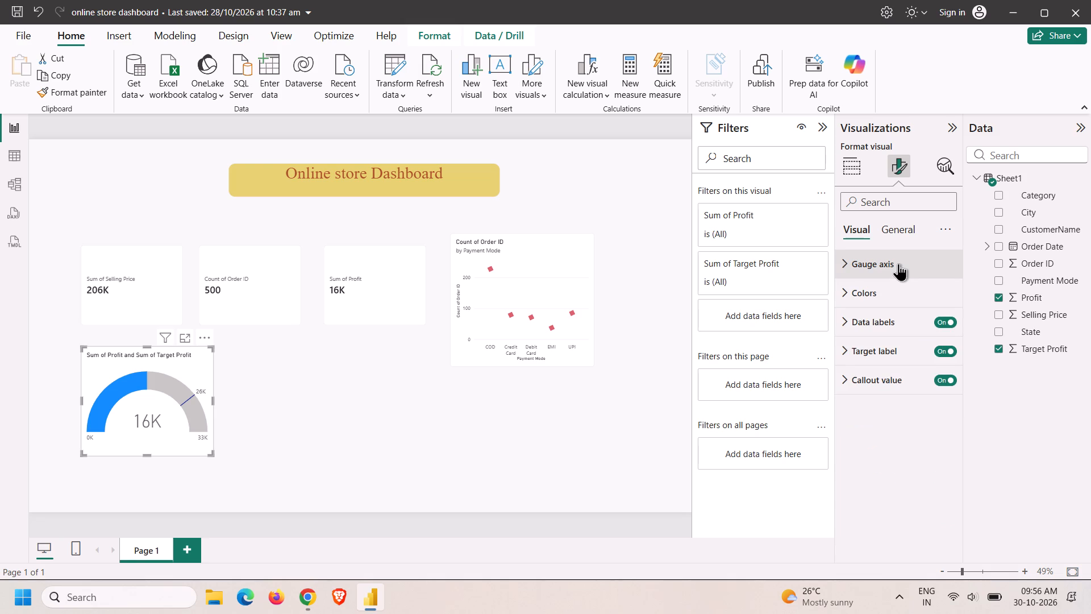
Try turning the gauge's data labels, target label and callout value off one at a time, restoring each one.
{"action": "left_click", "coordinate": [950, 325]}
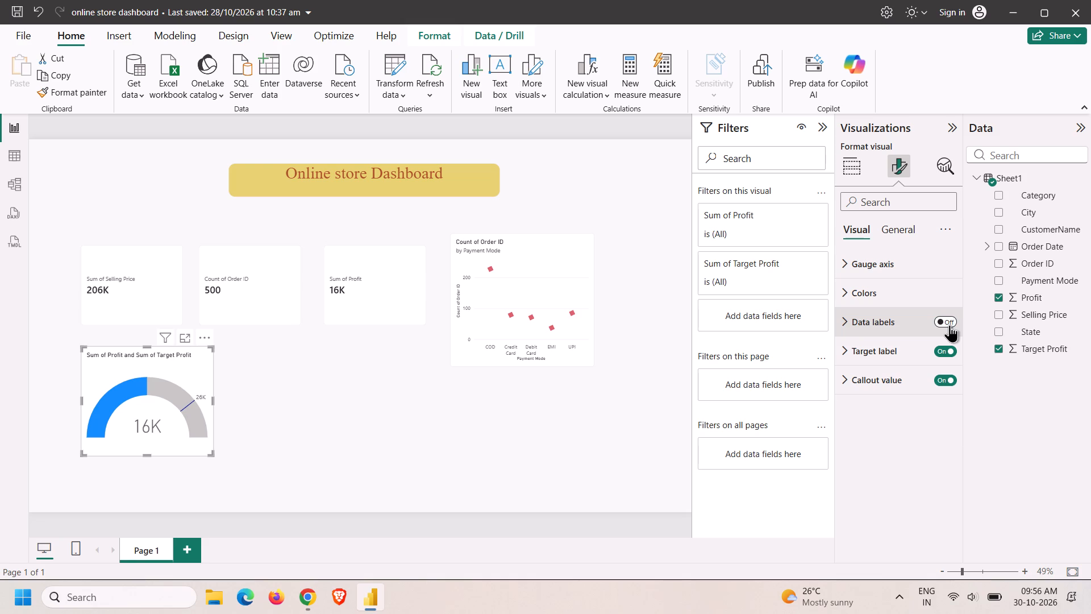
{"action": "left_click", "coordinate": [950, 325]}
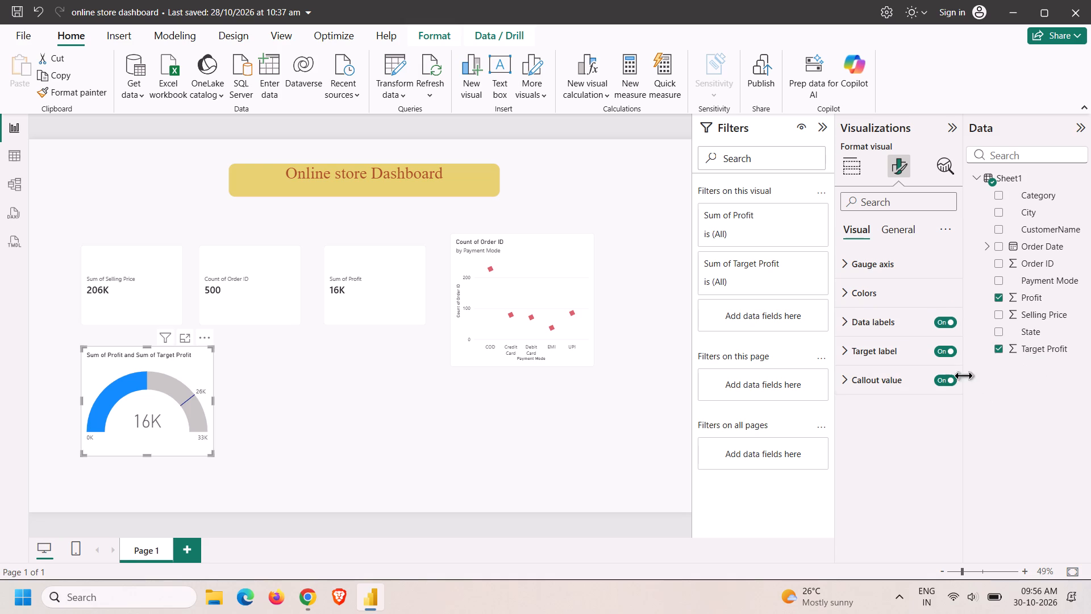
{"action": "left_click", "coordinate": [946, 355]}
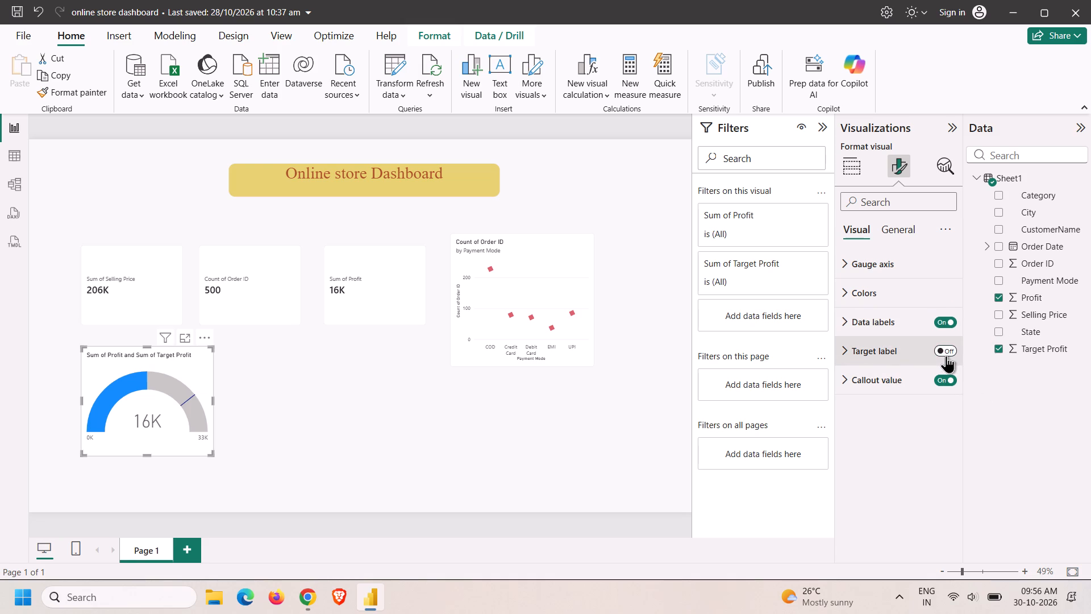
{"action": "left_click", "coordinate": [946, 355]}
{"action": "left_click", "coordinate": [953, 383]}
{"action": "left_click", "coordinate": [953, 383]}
Set the gauge's fill color to the custom green #61E946.
{"action": "left_click", "coordinate": [889, 296]}
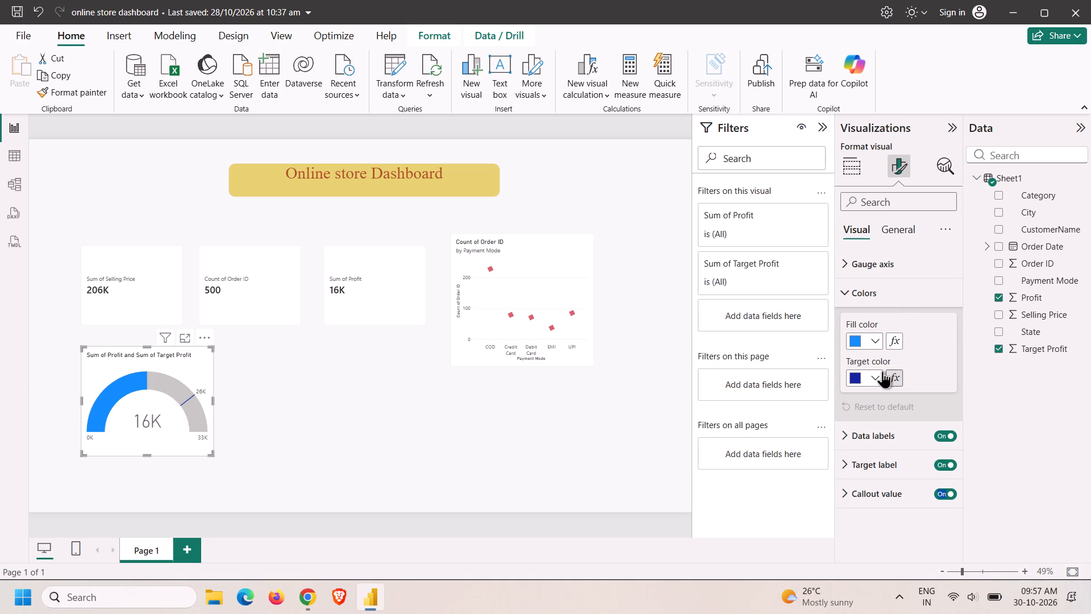
{"action": "left_click", "coordinate": [880, 338]}
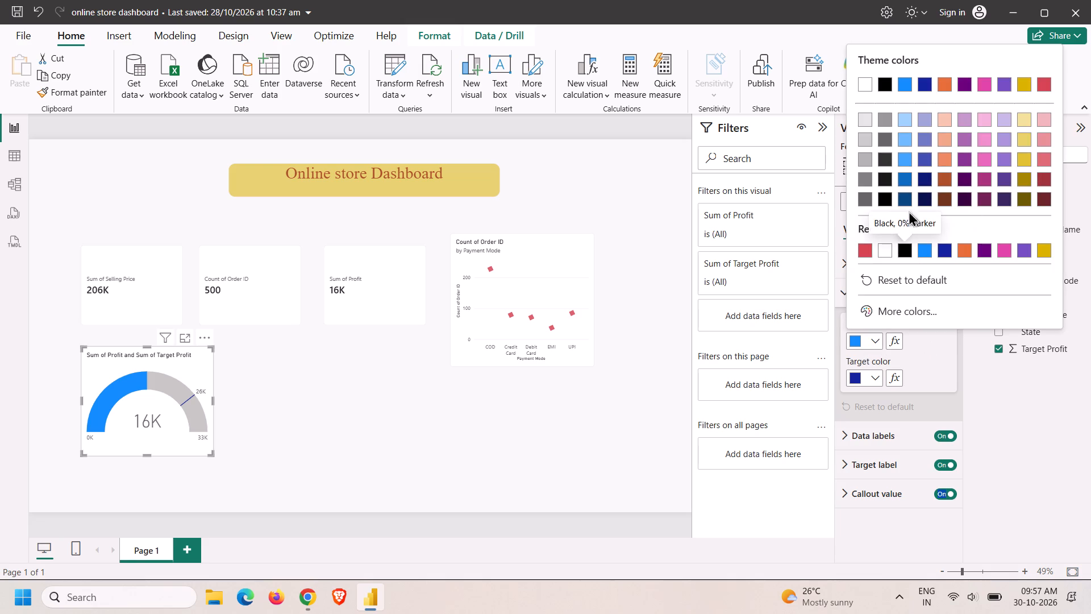
{"action": "left_click", "coordinate": [879, 304]}
{"action": "left_click", "coordinate": [911, 250]}
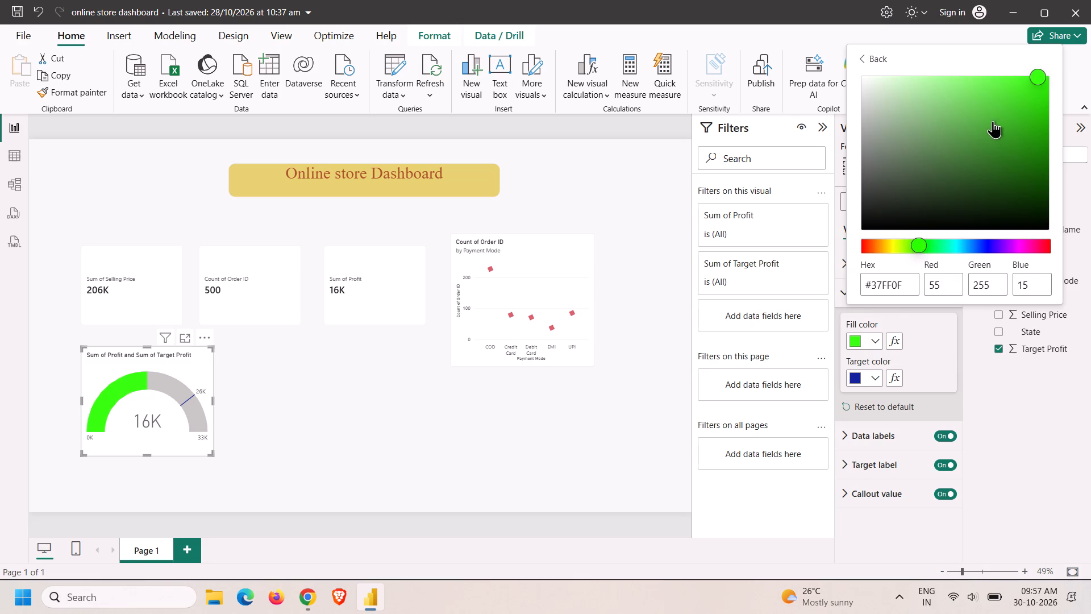
{"action": "left_click", "coordinate": [992, 93]}
{"action": "left_click", "coordinate": [1009, 92]}
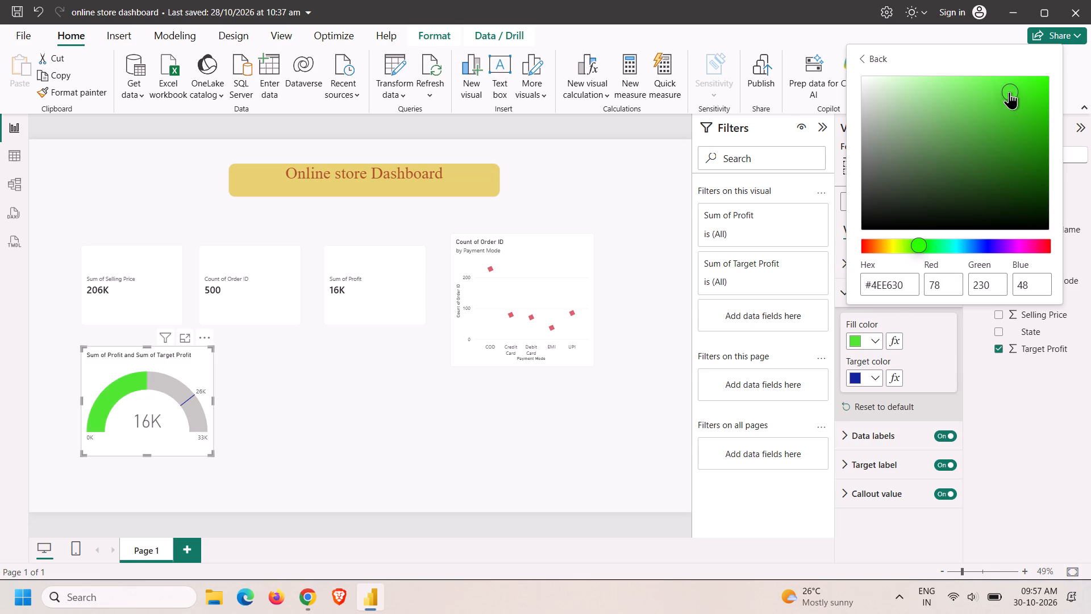
{"action": "left_click", "coordinate": [992, 89]}
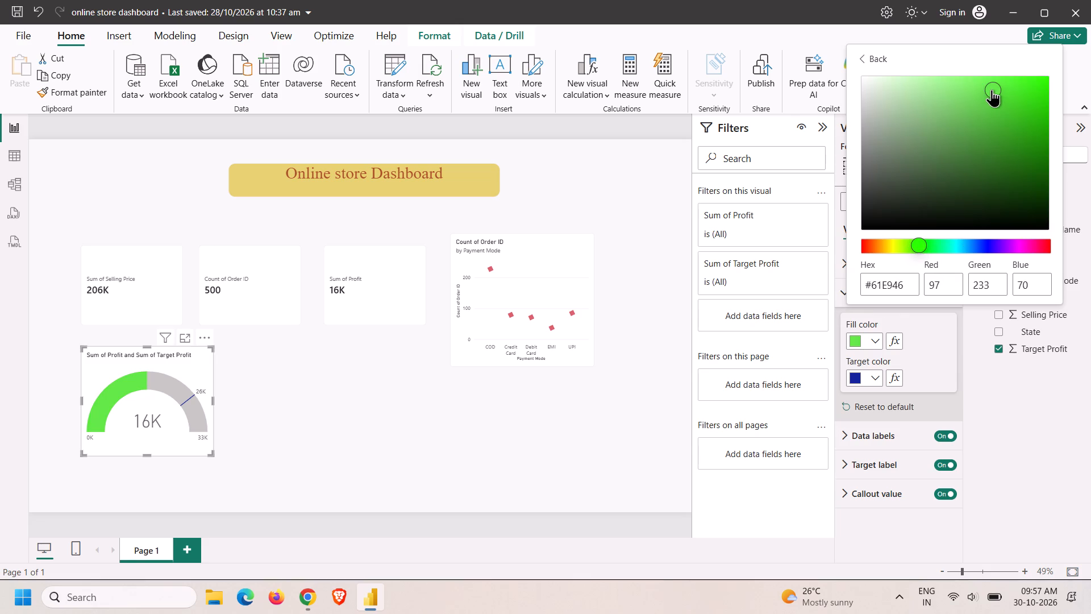
{"action": "left_click", "coordinate": [932, 340]}
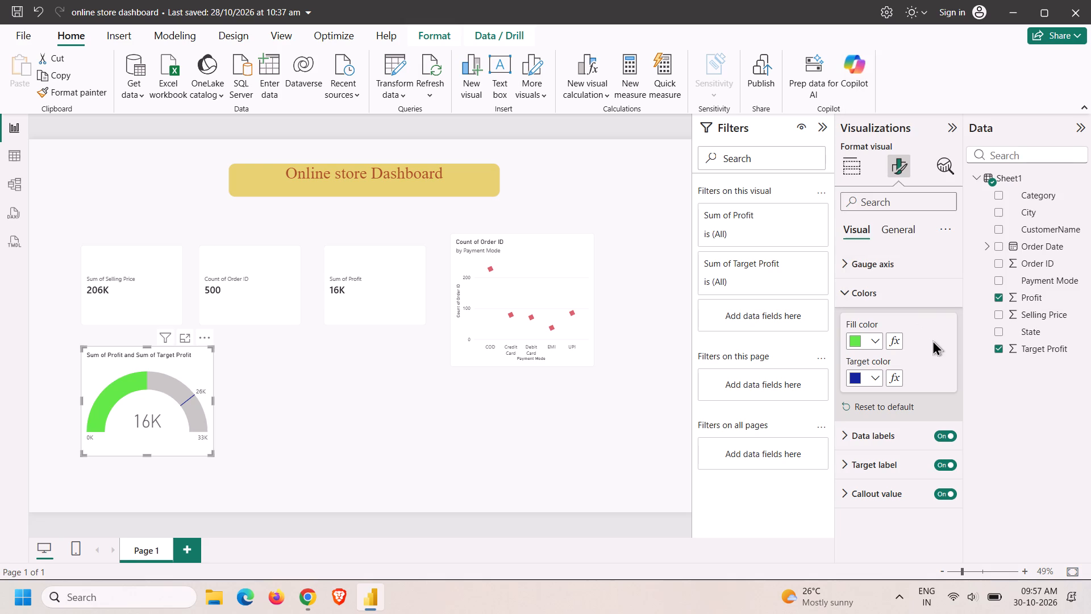
Set the gauge's target color to the base red theme color and deselect the gauge.
{"action": "left_click", "coordinate": [852, 378]}
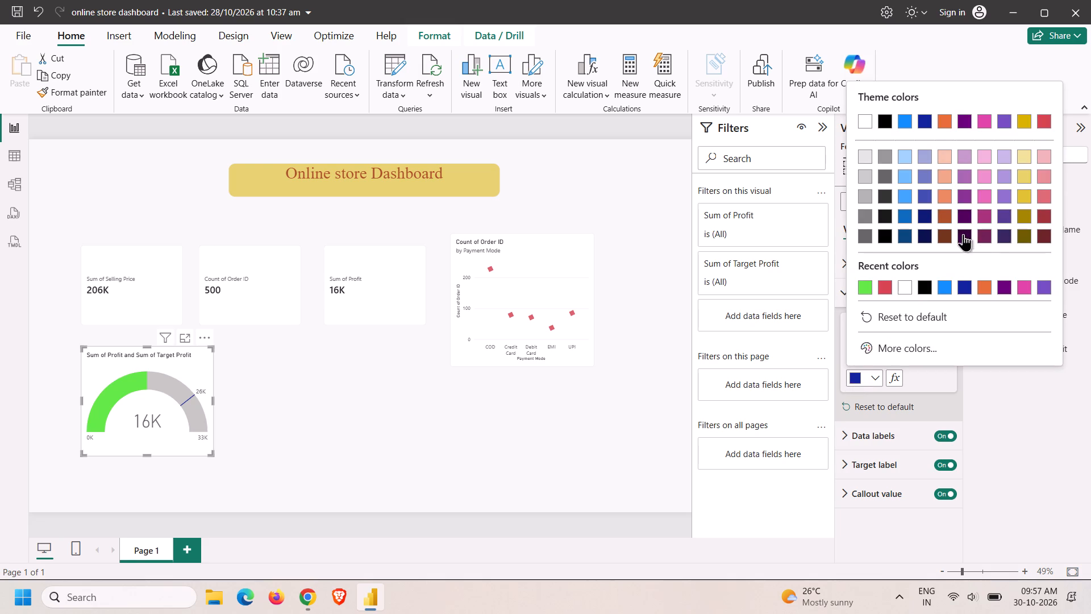
{"action": "left_click", "coordinate": [1048, 124]}
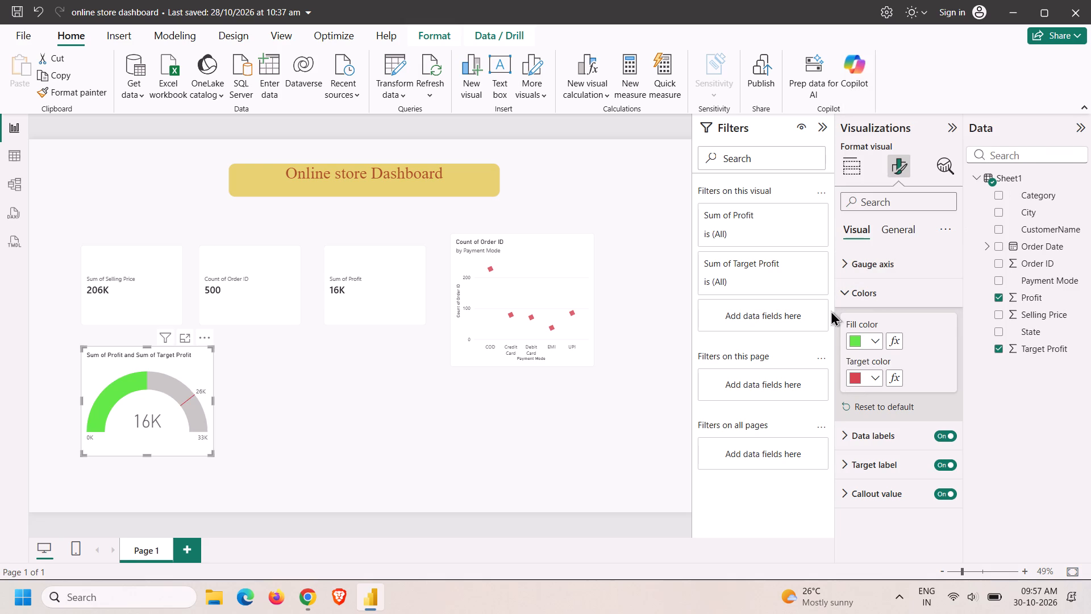
{"action": "left_click", "coordinate": [641, 406]}
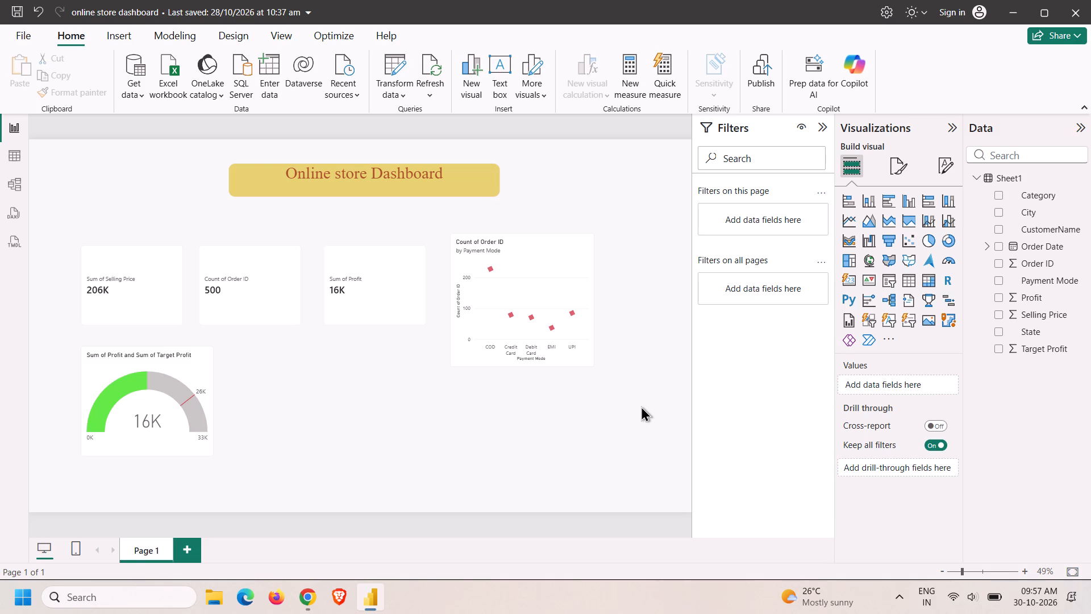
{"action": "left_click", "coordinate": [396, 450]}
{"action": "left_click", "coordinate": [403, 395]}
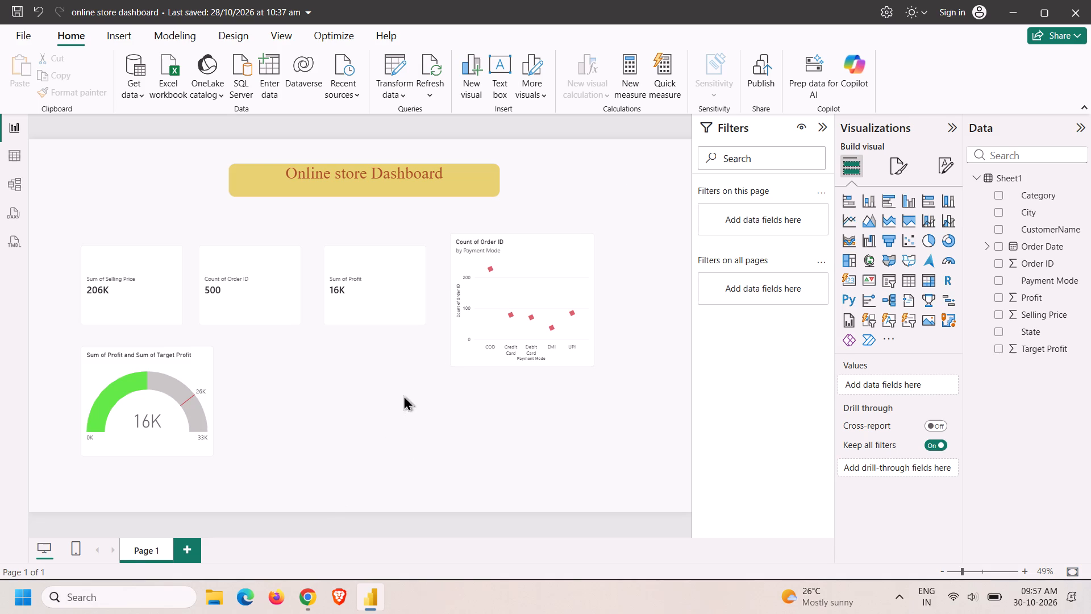
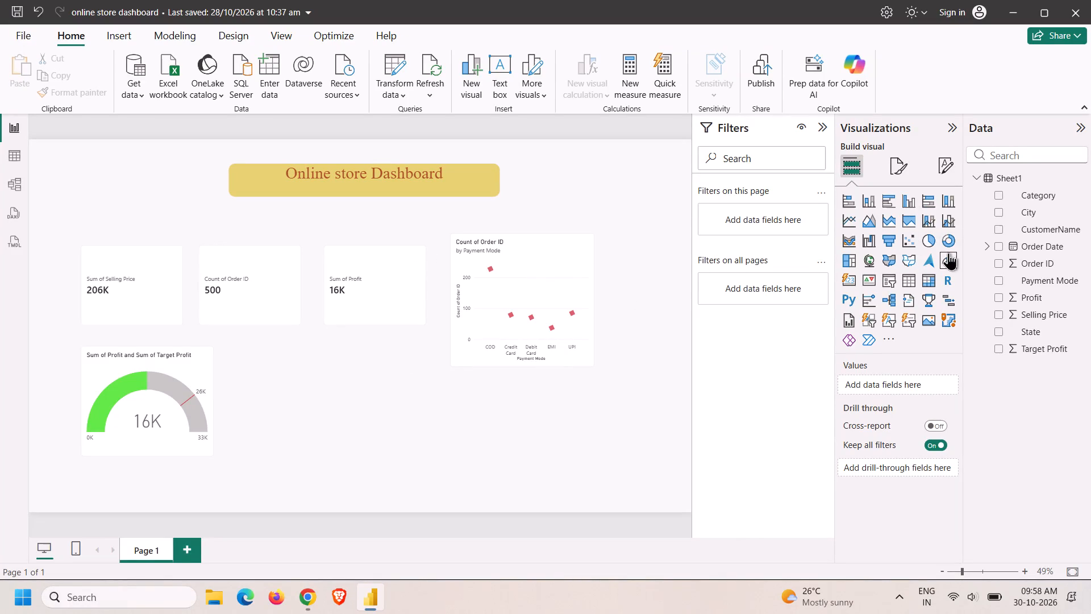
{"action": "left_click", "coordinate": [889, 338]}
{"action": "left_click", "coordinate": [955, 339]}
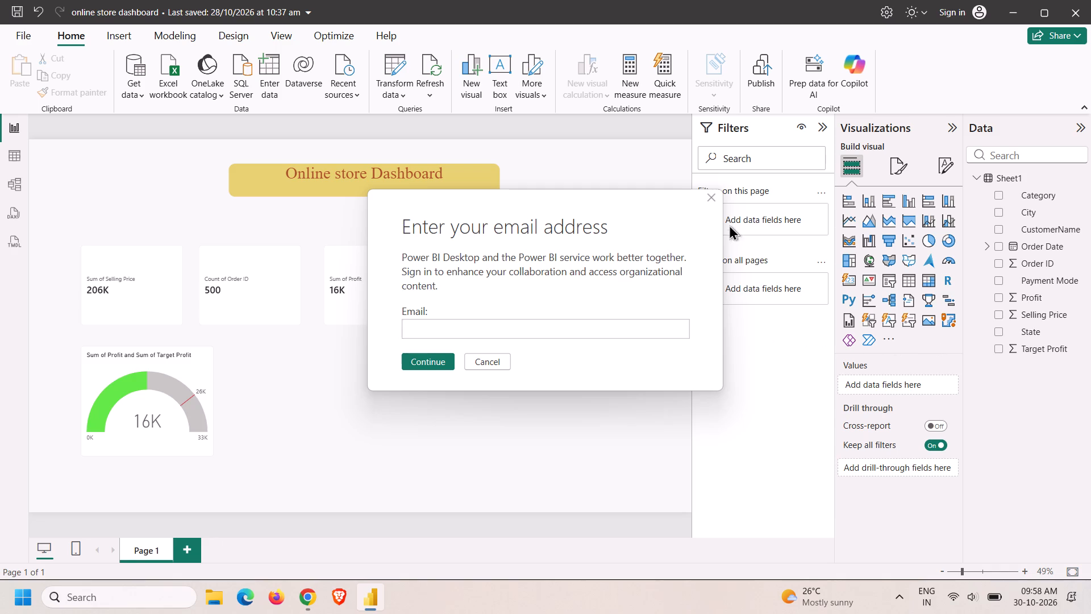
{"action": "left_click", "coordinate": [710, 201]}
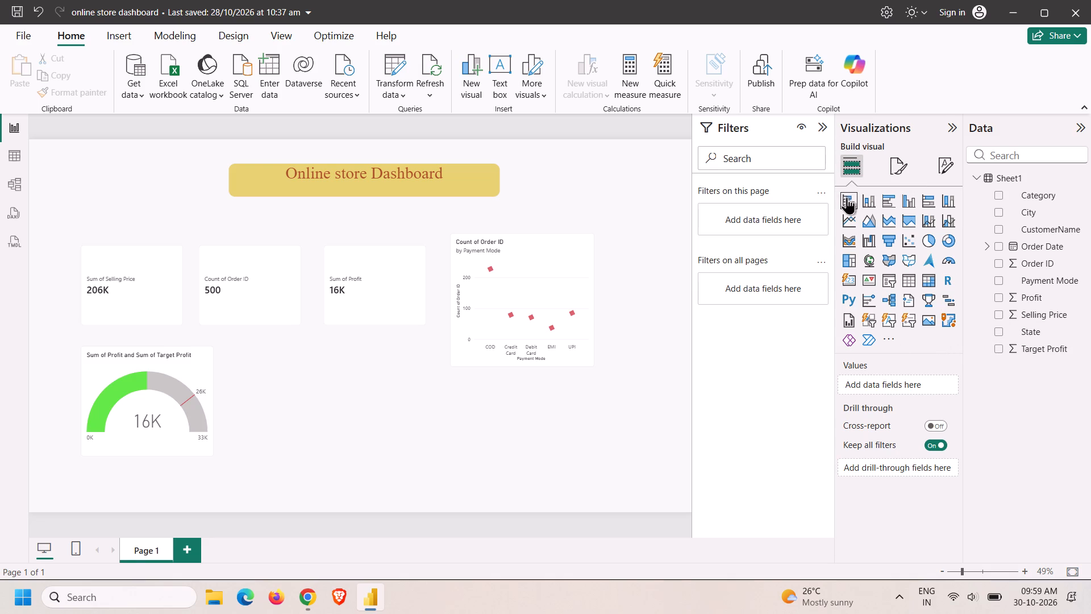
Collapse the Filters pane to give the report canvas more room.
{"action": "left_click", "coordinate": [828, 126]}
{"action": "left_click", "coordinate": [823, 126]}
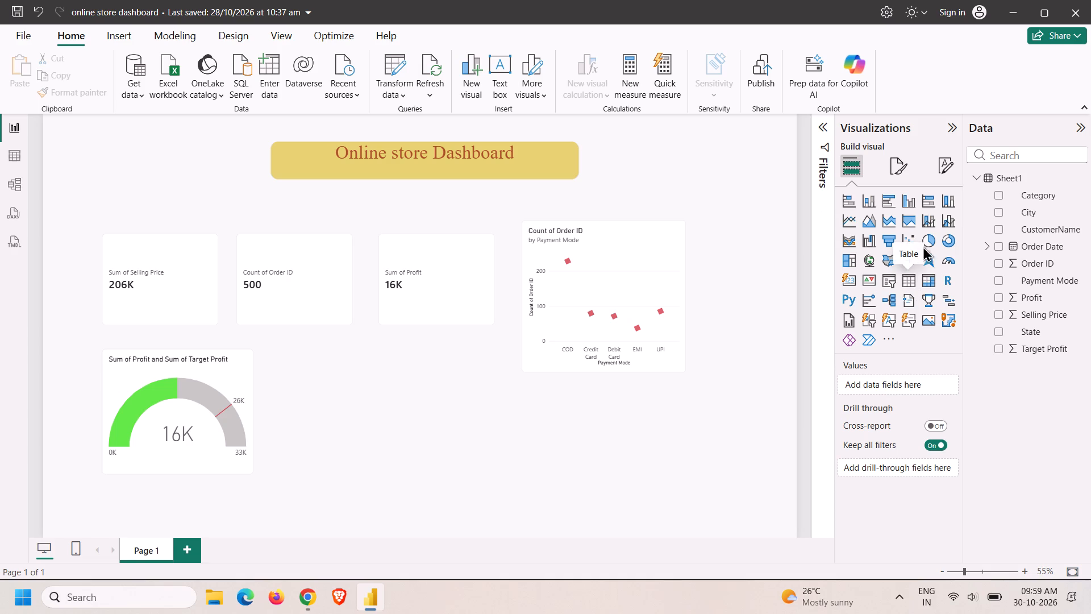
Add an empty waterfall chart, resized to about the profit gauge's size and placed beside it below the cards.
{"action": "left_click", "coordinate": [866, 239]}
{"action": "left_click_drag", "start_coordinate": [686, 151], "coordinate": [378, 375]}
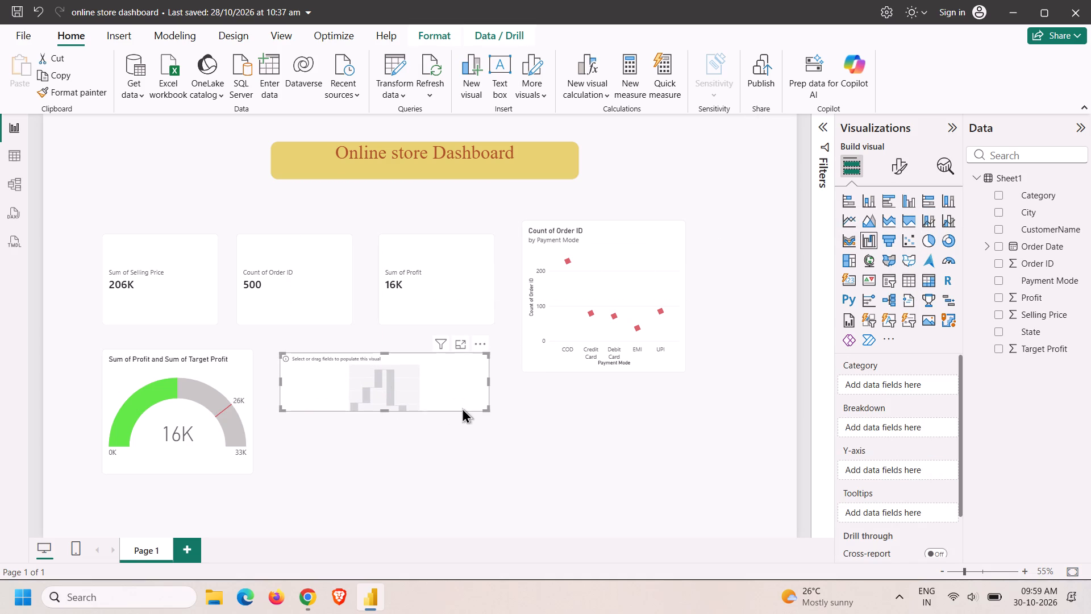
{"action": "left_click_drag", "start_coordinate": [484, 408], "coordinate": [472, 496]}
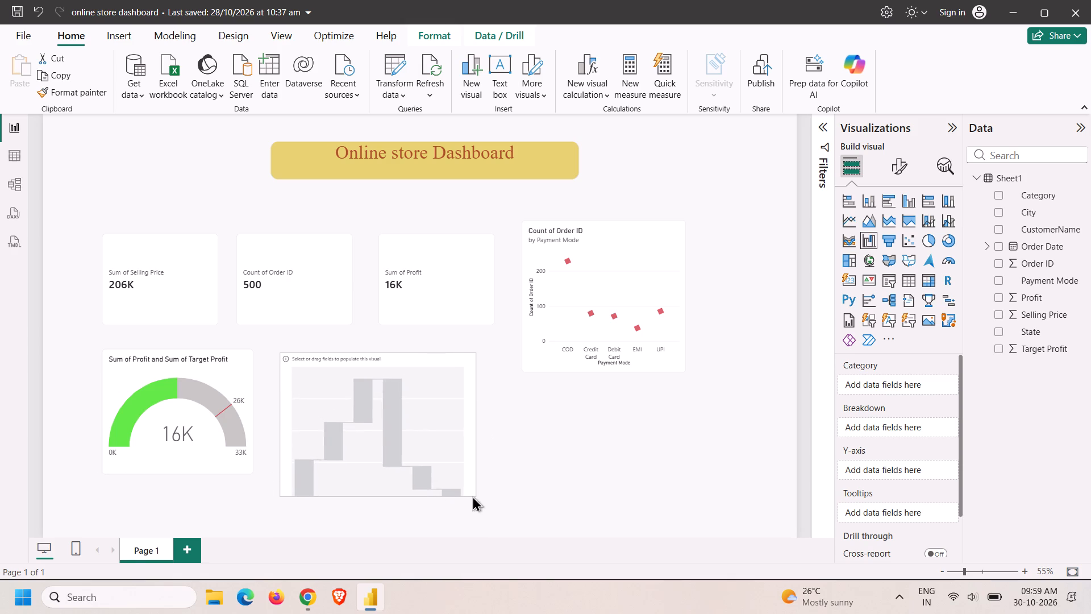
{"action": "left_click_drag", "start_coordinate": [472, 496], "coordinate": [431, 489]}
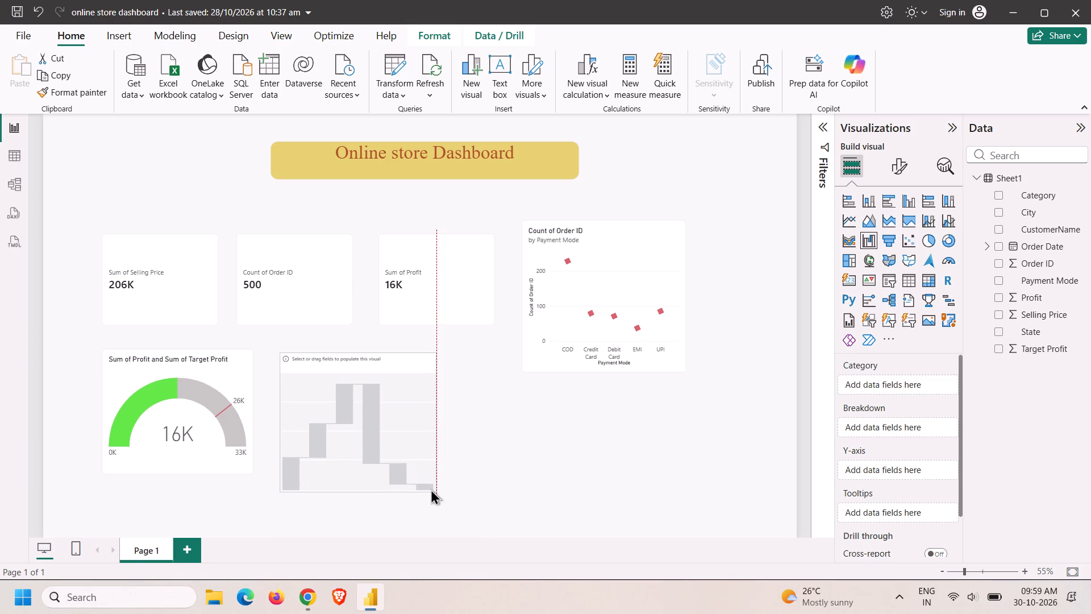
{"action": "left_click_drag", "start_coordinate": [431, 489], "coordinate": [423, 490]}
{"action": "left_click_drag", "start_coordinate": [389, 458], "coordinate": [399, 449]}
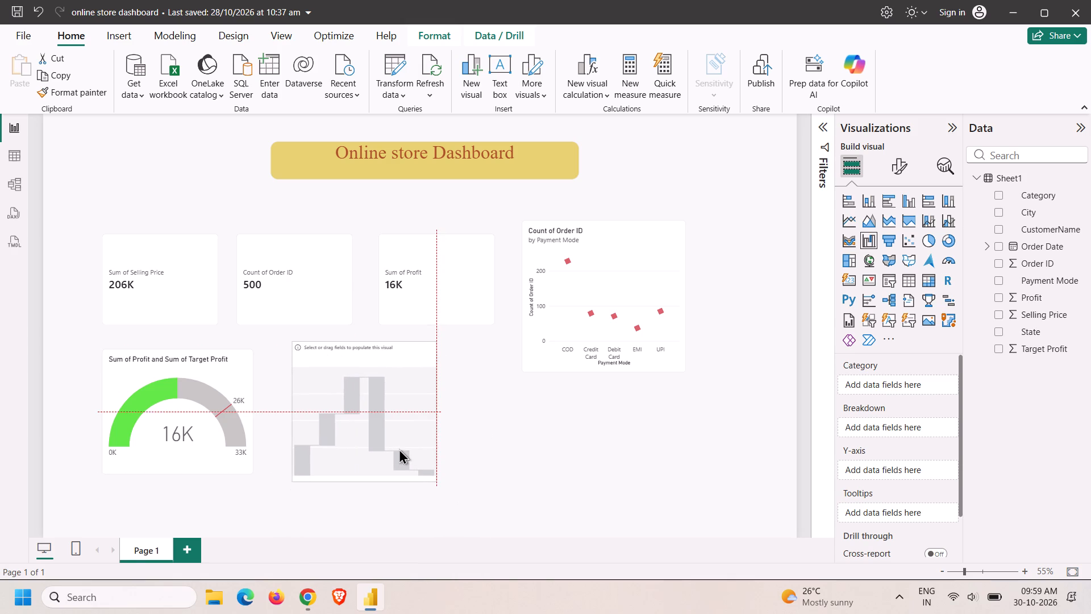
{"action": "left_click_drag", "start_coordinate": [399, 449], "coordinate": [398, 449]}
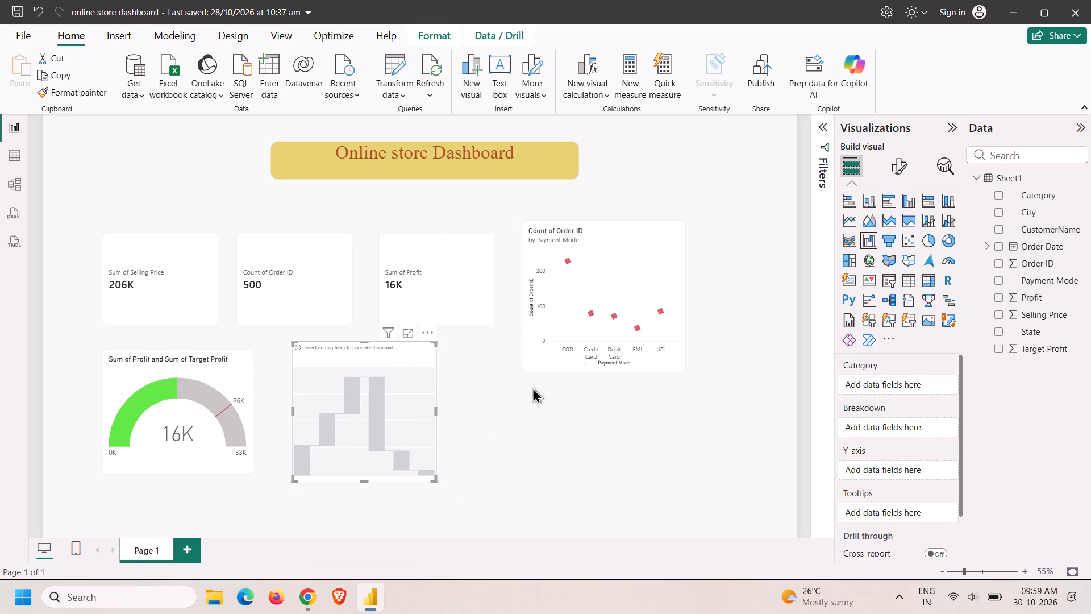
Move the orders-by-payment-mode scatter chart into the lower row, beside the waterfall chart.
{"action": "left_click_drag", "start_coordinate": [607, 306], "coordinate": [546, 420]}
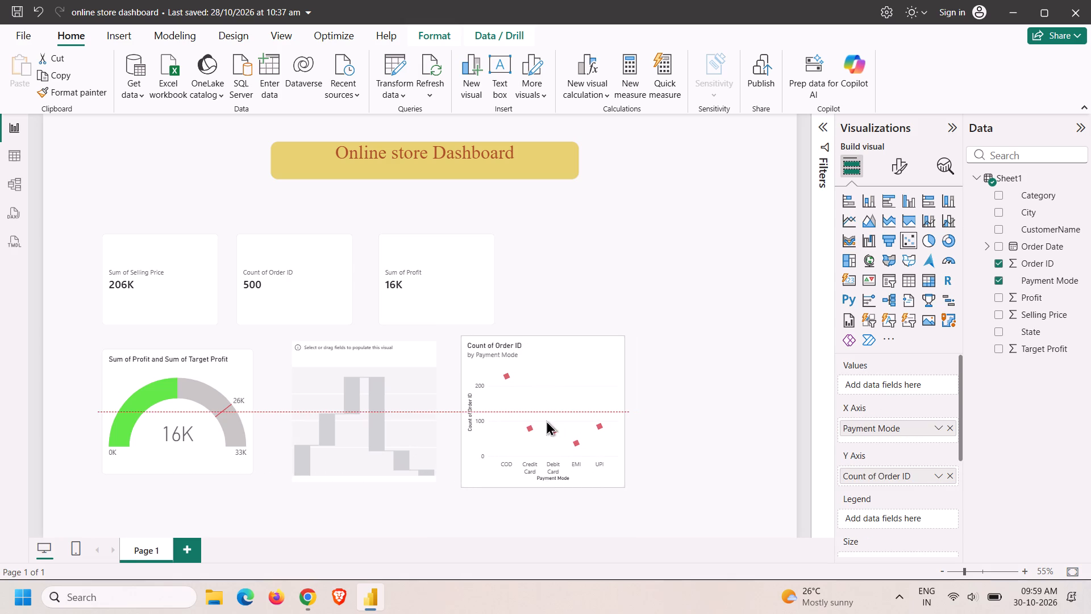
{"action": "left_click_drag", "start_coordinate": [546, 420], "coordinate": [557, 424]}
Enlarge the waterfall chart so its upper and lower edges align with those of the scatter chart.
{"action": "left_click", "coordinate": [395, 412]}
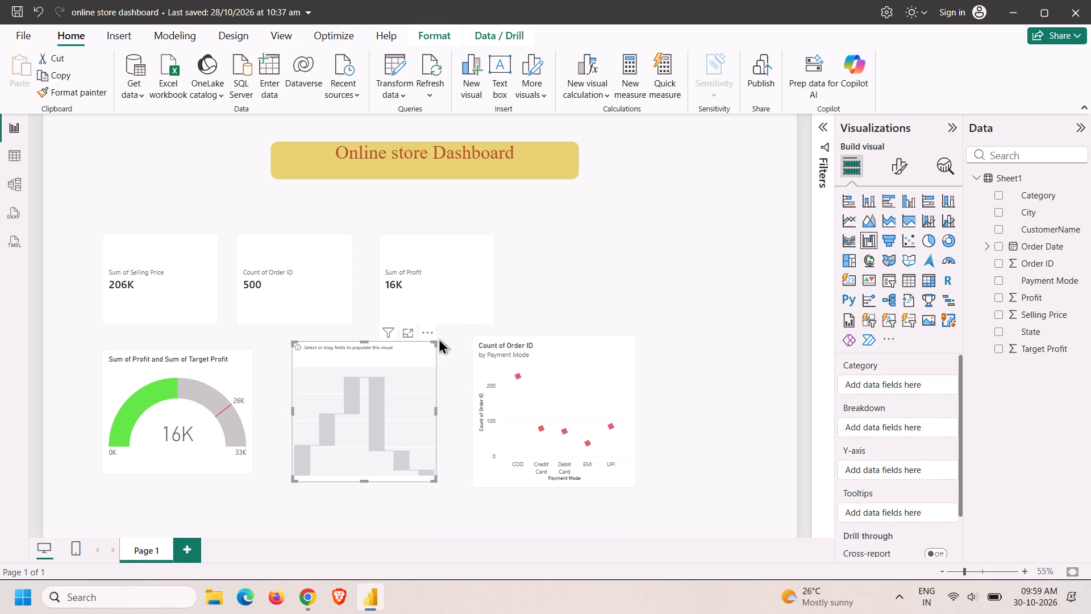
{"action": "left_click_drag", "start_coordinate": [434, 343], "coordinate": [441, 338]}
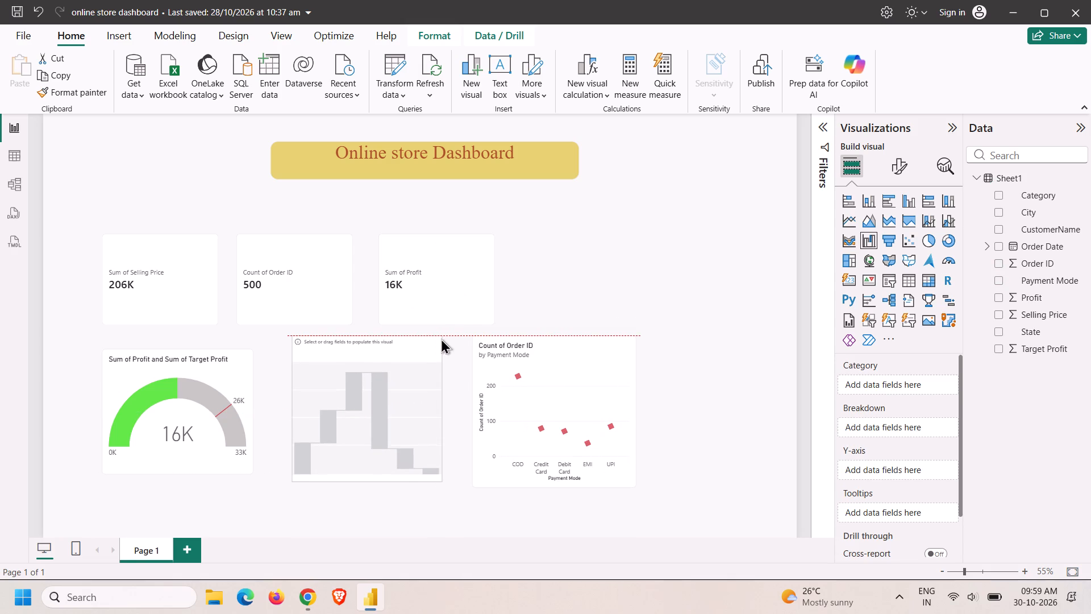
{"action": "left_click_drag", "start_coordinate": [441, 338], "coordinate": [442, 337]}
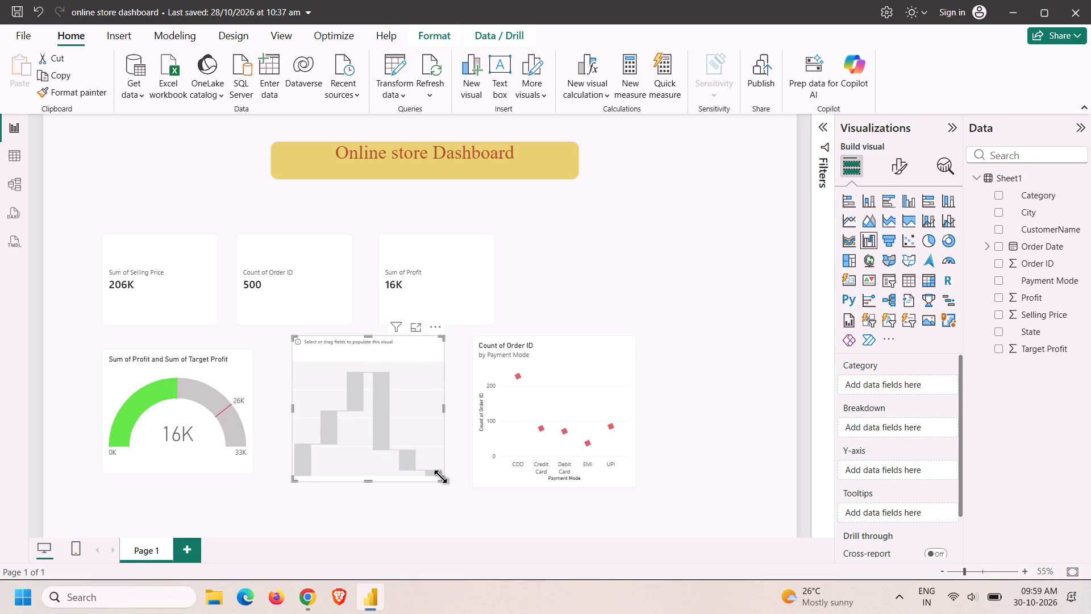
{"action": "left_click_drag", "start_coordinate": [442, 478], "coordinate": [444, 486]}
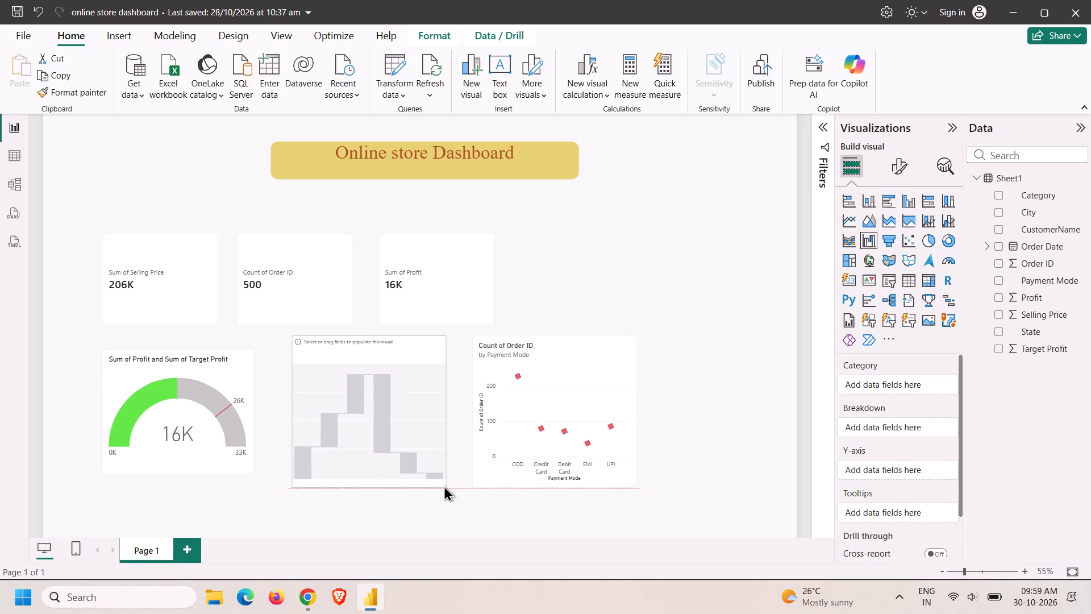
{"action": "left_click_drag", "start_coordinate": [444, 486], "coordinate": [444, 485]}
{"action": "left_click", "coordinate": [365, 413]}
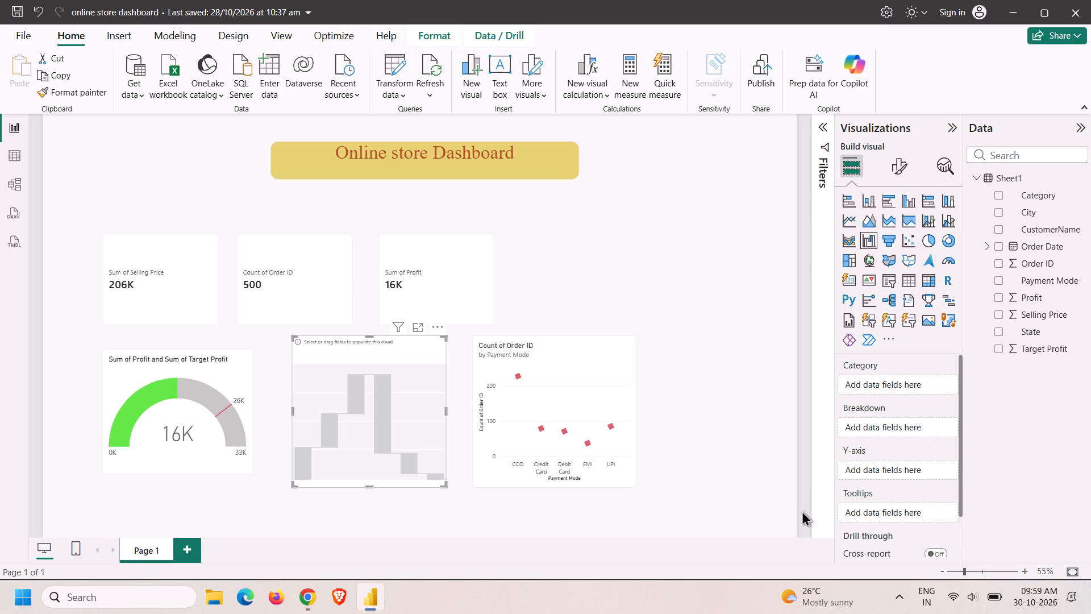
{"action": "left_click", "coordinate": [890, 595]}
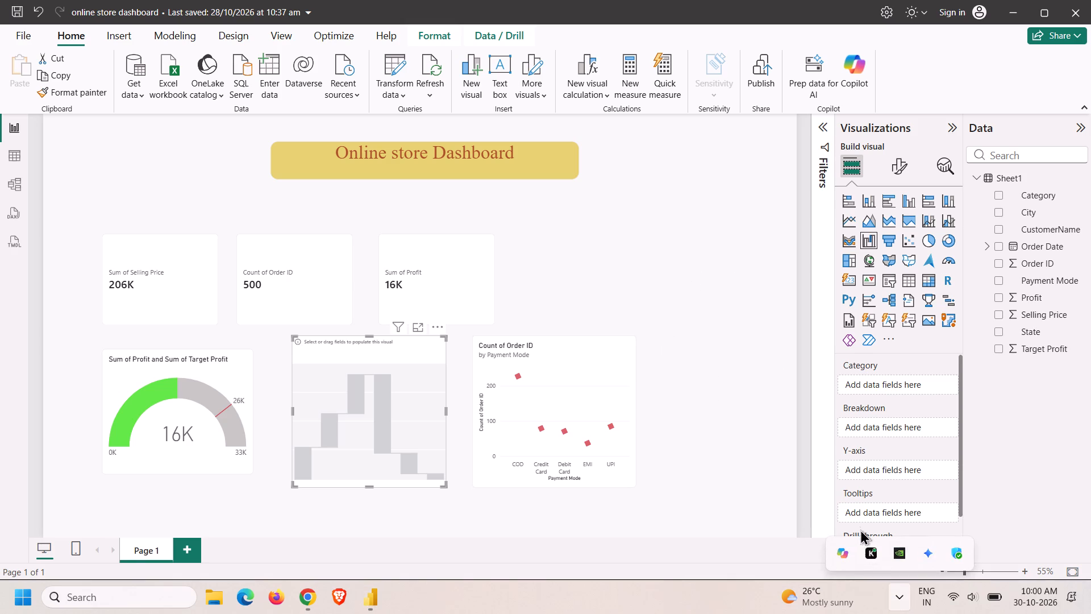
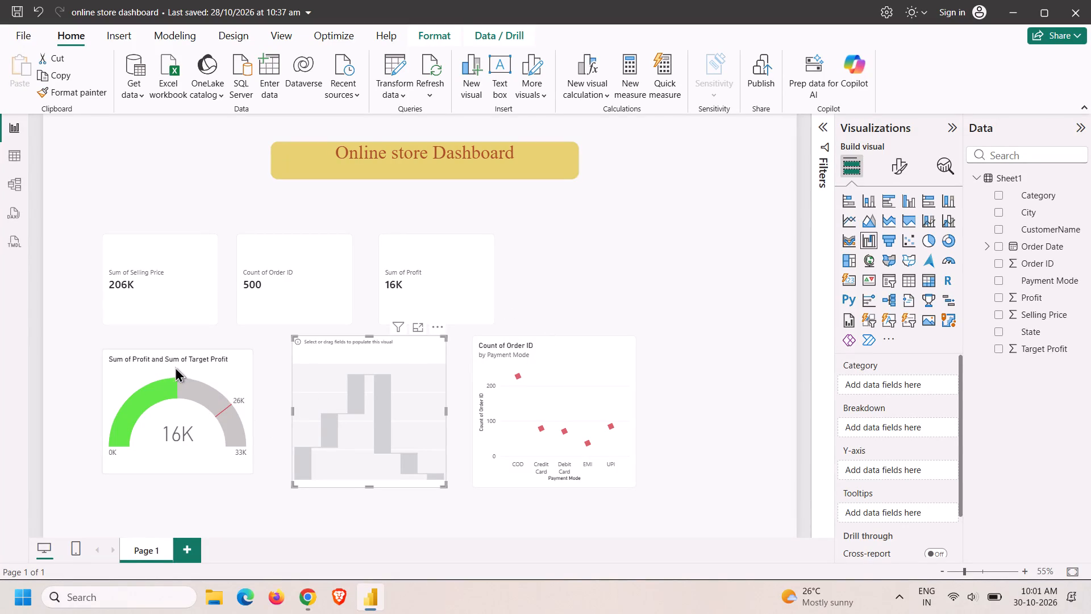
Enlarge the profit gauge so its upper and lower edges align with those of the waterfall and scatter charts.
{"action": "left_click", "coordinate": [203, 384]}
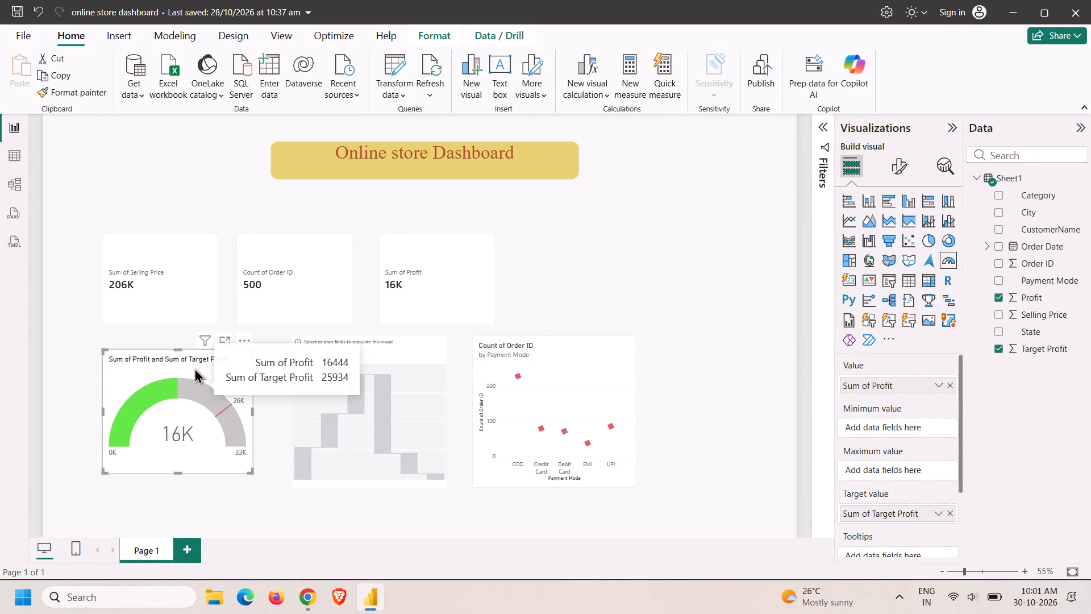
{"action": "left_click_drag", "start_coordinate": [106, 351], "coordinate": [98, 341]}
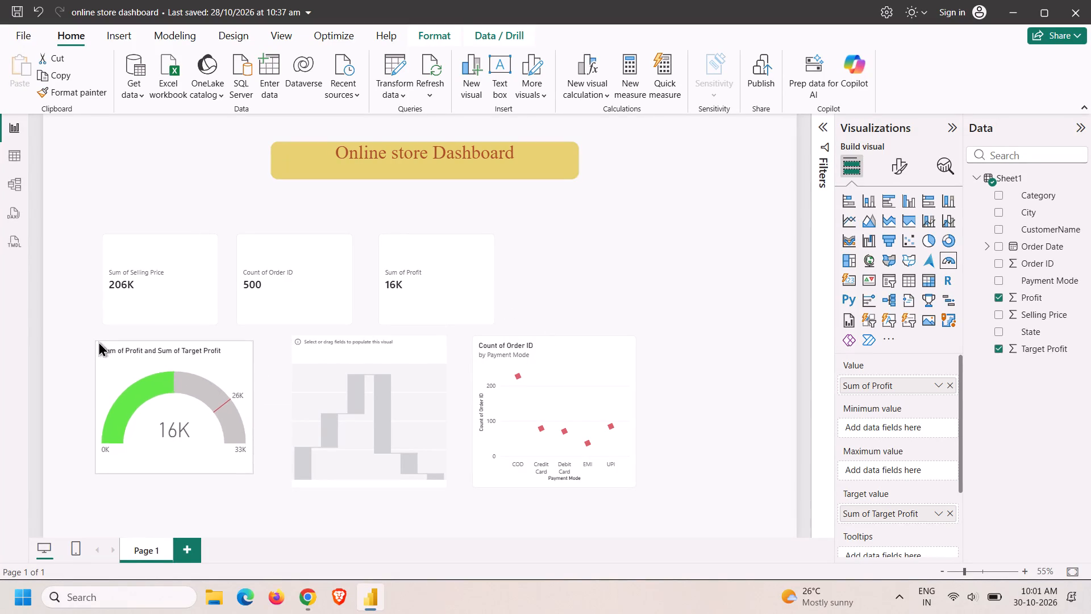
{"action": "left_click_drag", "start_coordinate": [98, 341], "coordinate": [95, 340]}
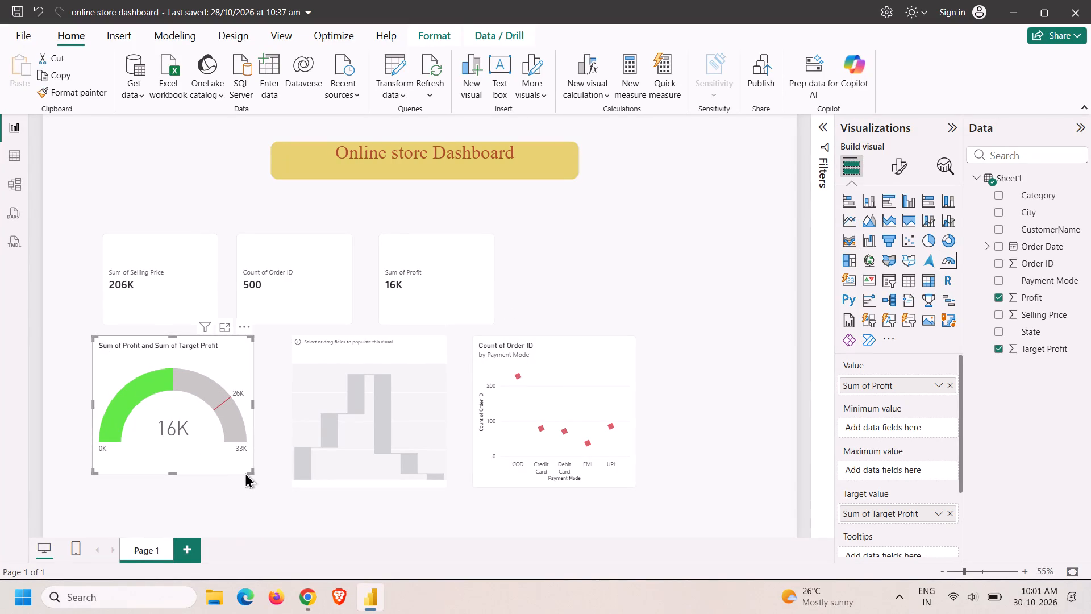
{"action": "left_click_drag", "start_coordinate": [252, 472], "coordinate": [252, 473]}
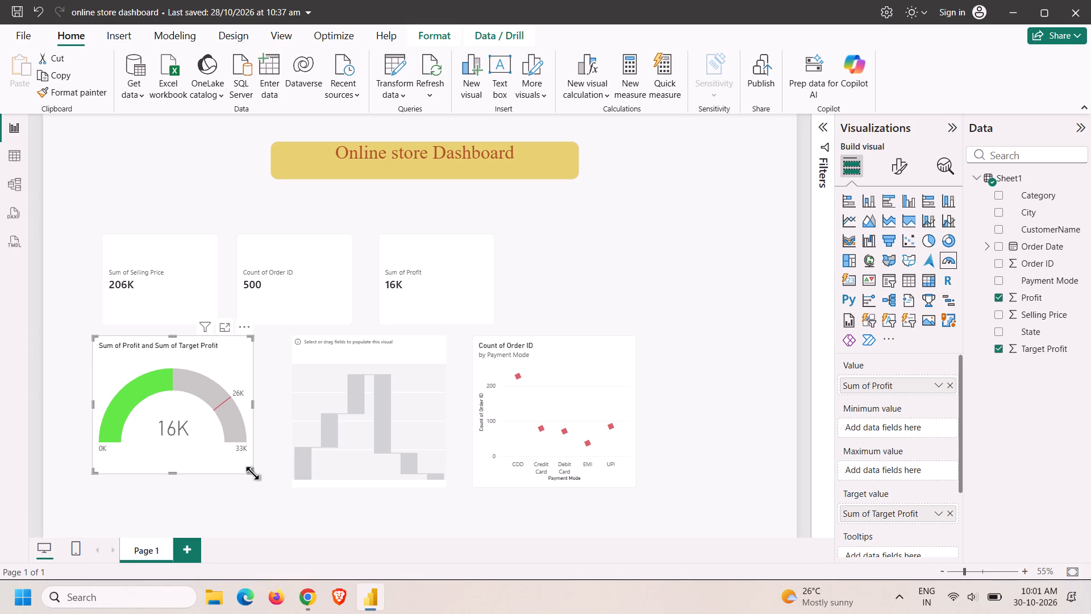
{"action": "left_click_drag", "start_coordinate": [252, 473], "coordinate": [255, 488]}
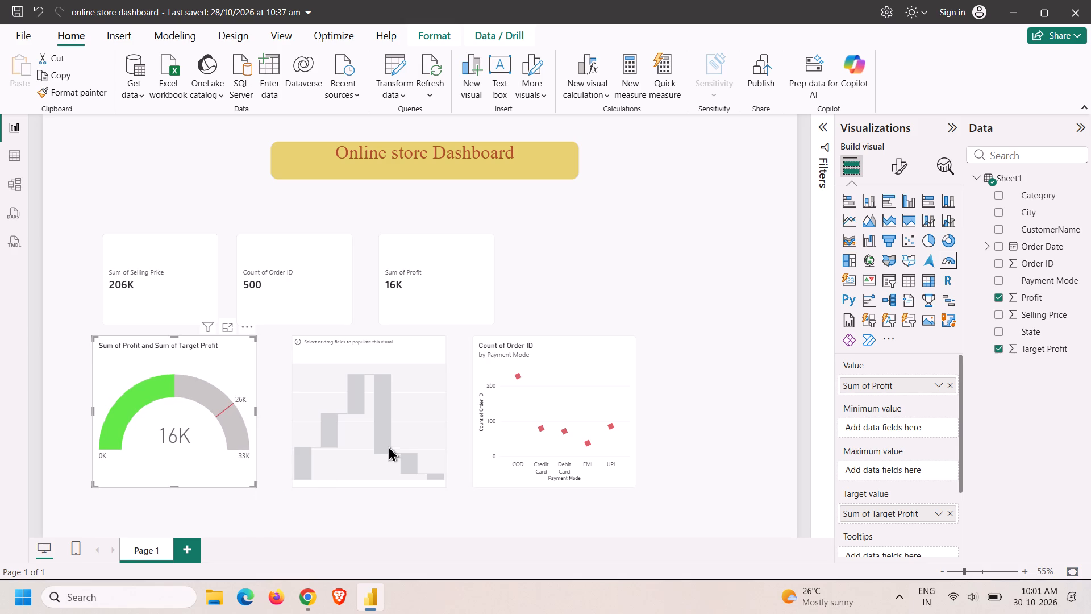
Move the waterfall chart and the payment-mode scatter chart closer to the profit gauge, leaving narrow, roughly even gaps along the row.
{"action": "left_click_drag", "start_coordinate": [386, 446], "coordinate": [193, 454]}
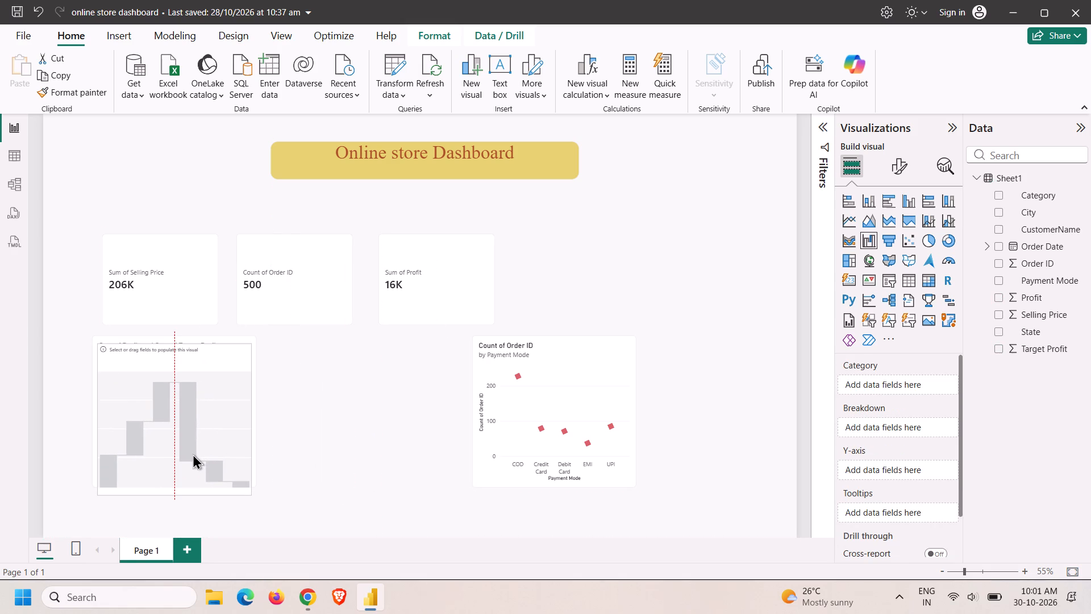
{"action": "left_click_drag", "start_coordinate": [193, 454], "coordinate": [189, 451]}
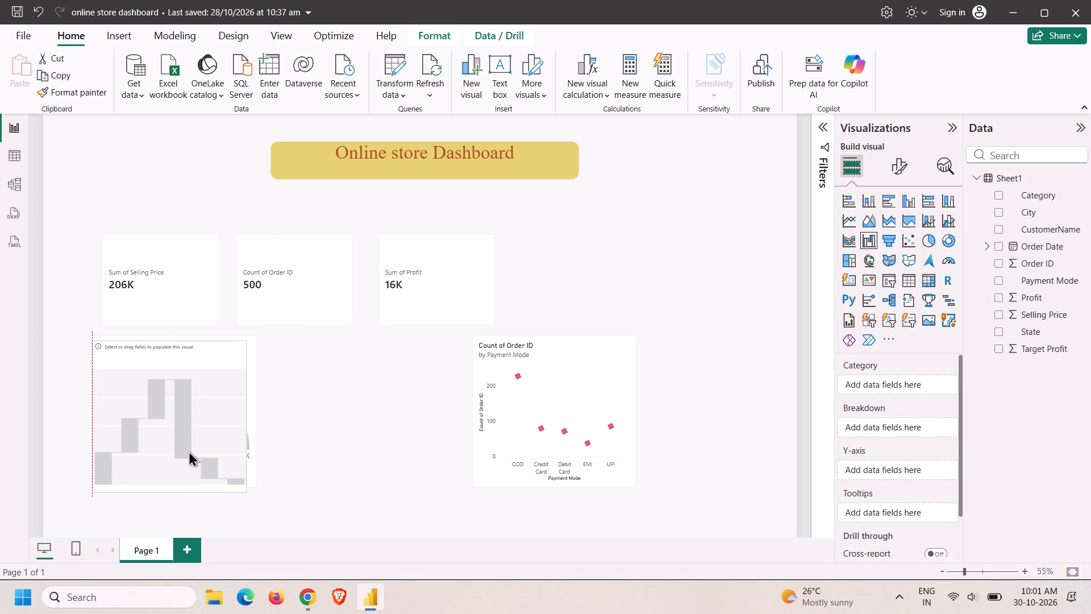
{"action": "left_click_drag", "start_coordinate": [189, 451], "coordinate": [362, 445]}
{"action": "left_click_drag", "start_coordinate": [529, 422], "coordinate": [485, 426]}
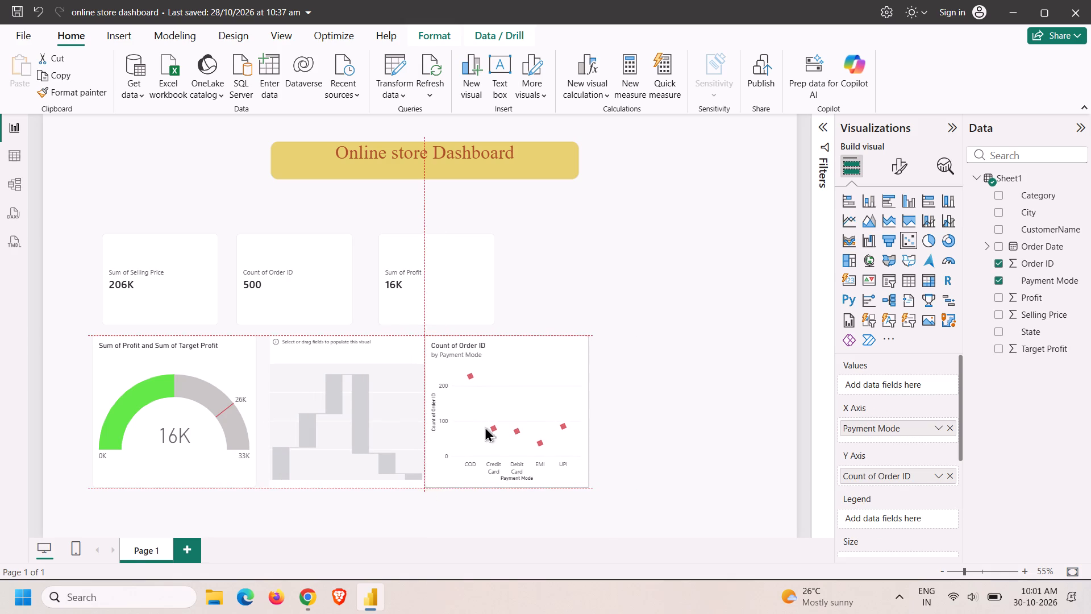
{"action": "left_click_drag", "start_coordinate": [485, 426], "coordinate": [502, 426]}
{"action": "left_click", "coordinate": [664, 267]}
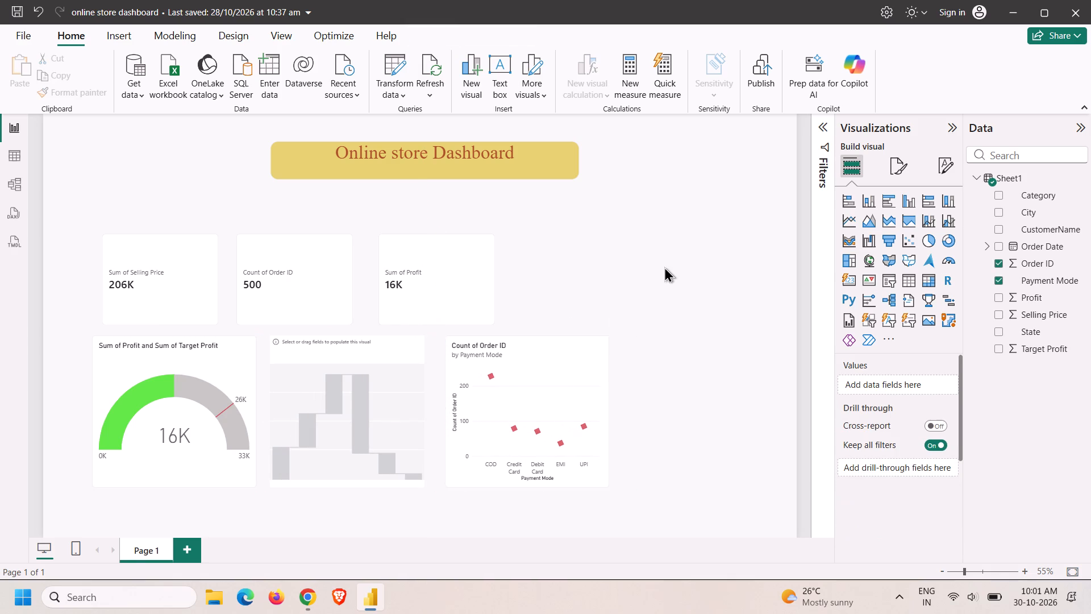
Select the empty waterfall chart between the profit gauge and the scatter chart.
{"action": "left_click", "coordinate": [343, 375]}
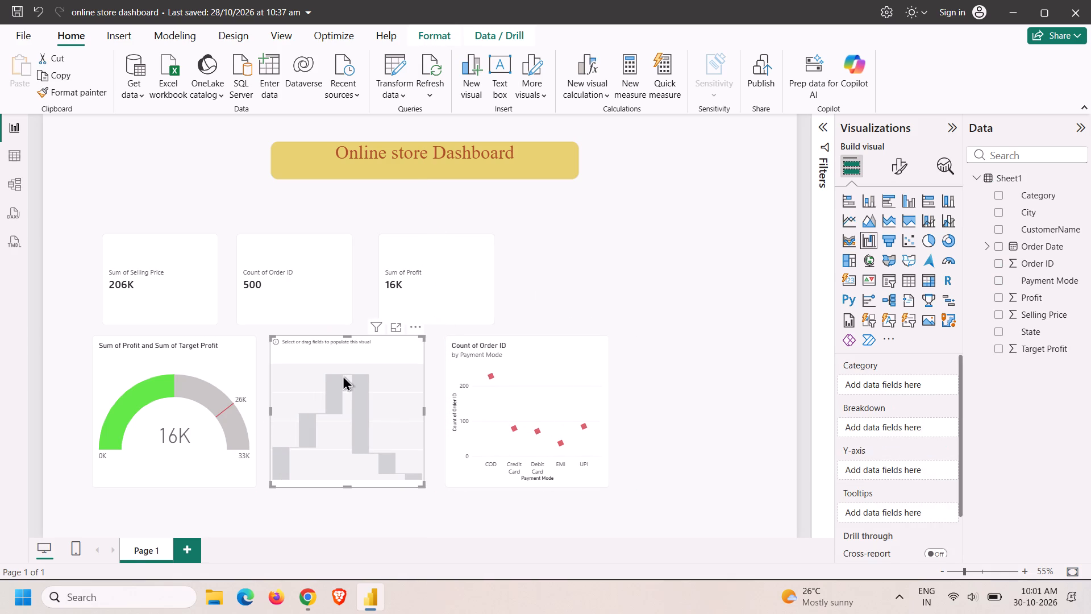
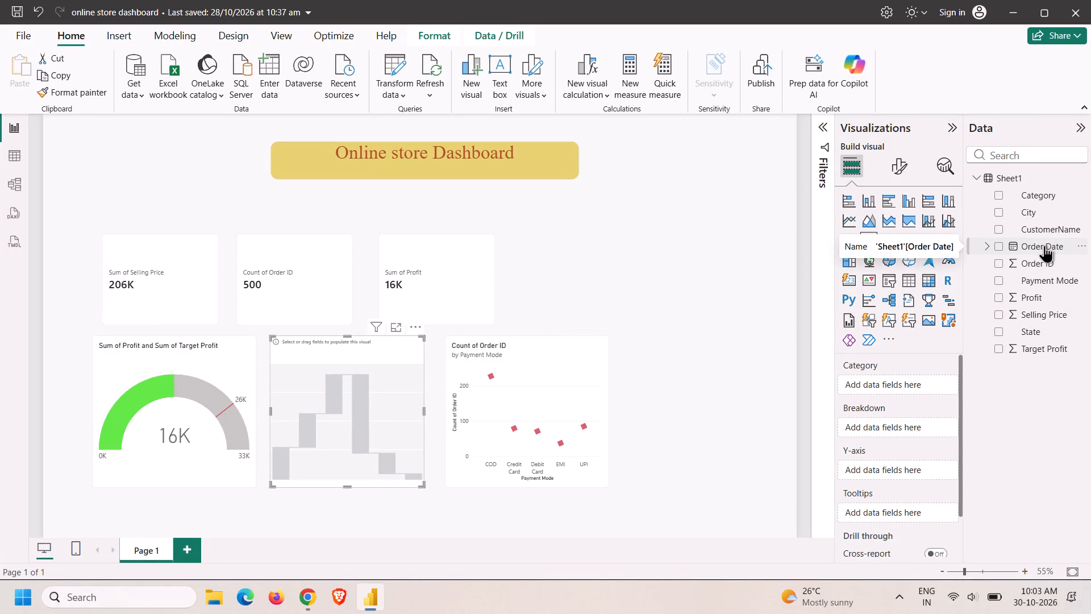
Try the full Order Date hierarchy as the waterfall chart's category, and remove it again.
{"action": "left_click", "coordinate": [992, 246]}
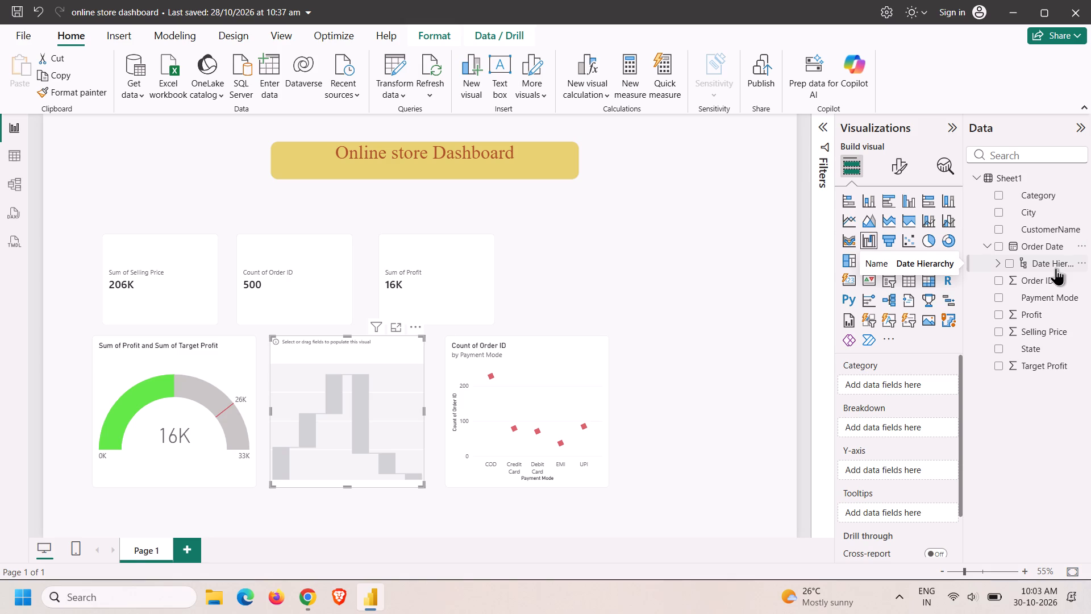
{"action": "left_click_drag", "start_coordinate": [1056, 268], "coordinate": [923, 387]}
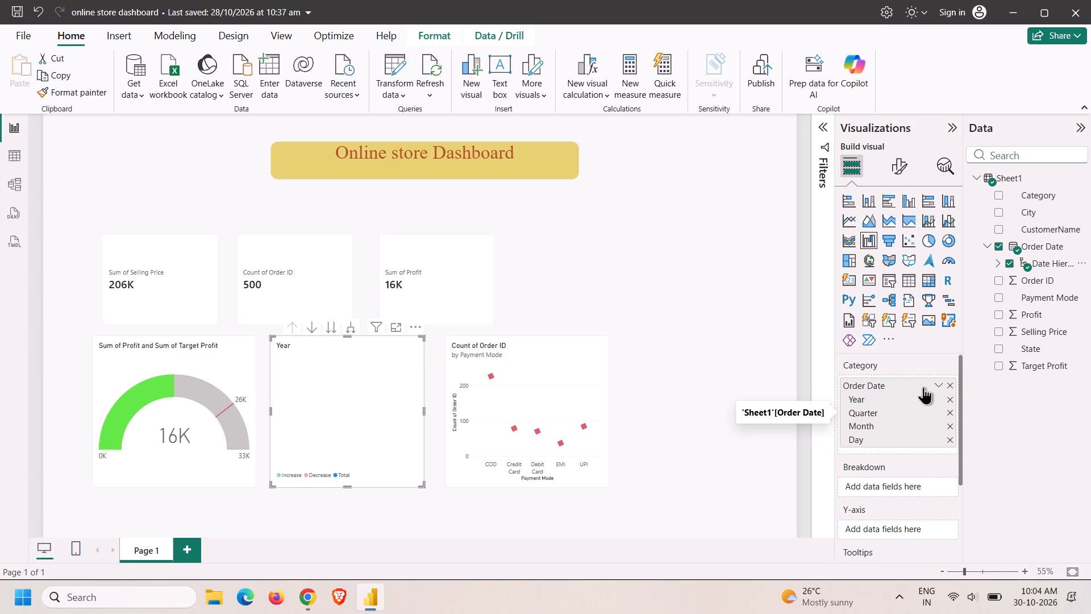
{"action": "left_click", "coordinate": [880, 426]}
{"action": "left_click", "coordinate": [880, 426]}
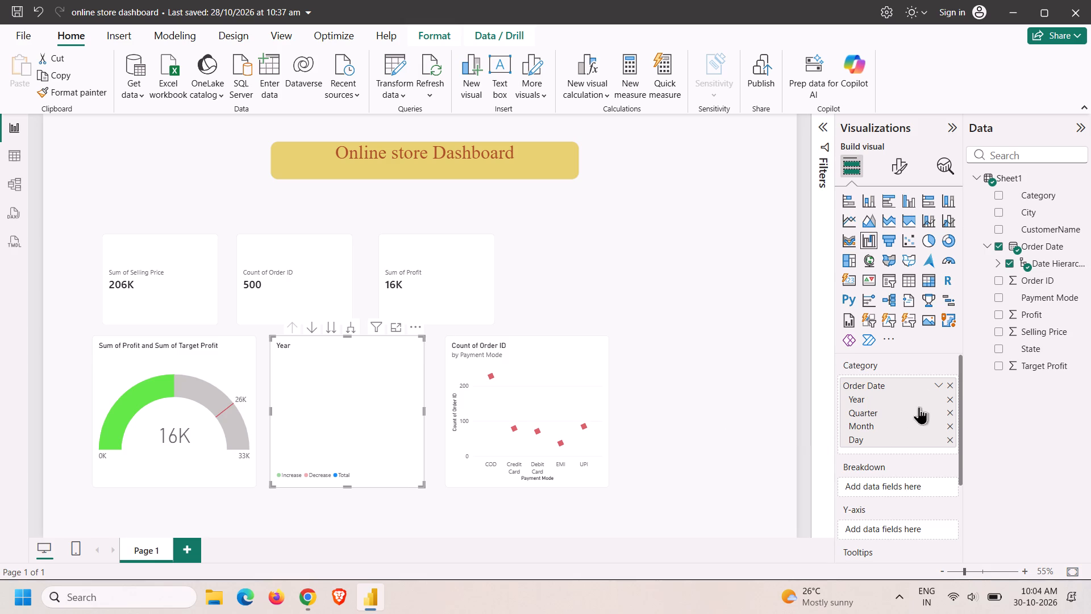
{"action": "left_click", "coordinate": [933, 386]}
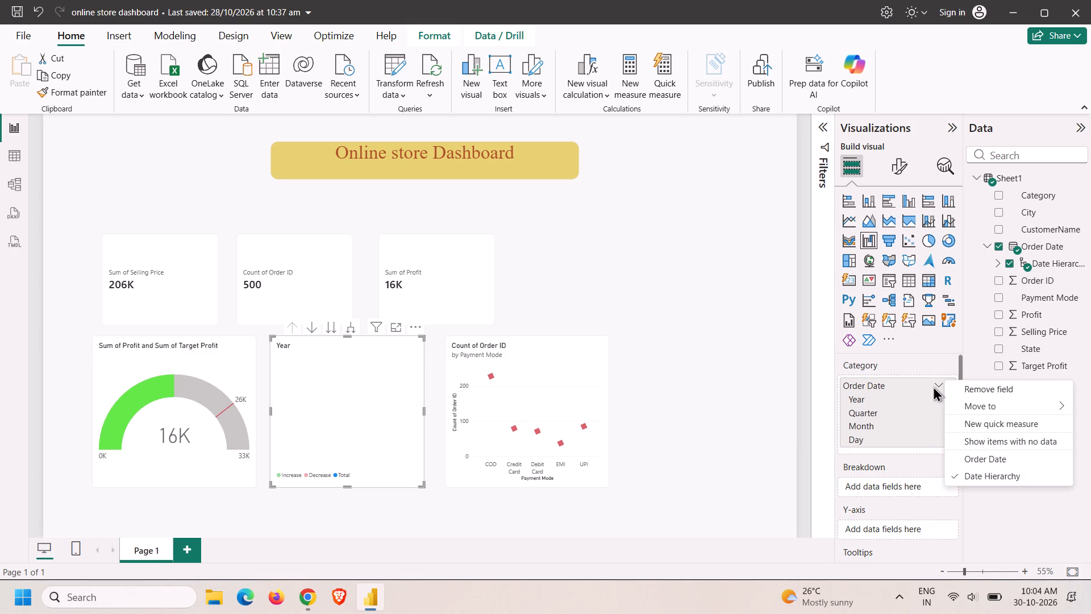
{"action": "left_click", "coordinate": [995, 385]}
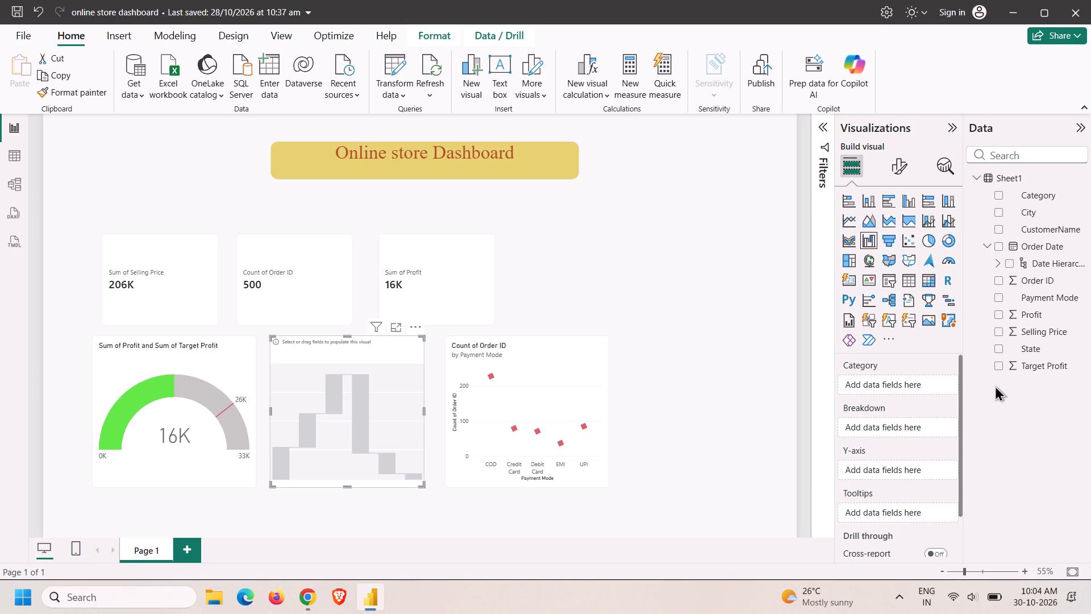
Populate the waterfall chart with Month from the Order Date hierarchy as category and Profit on the Y-axis.
{"action": "left_click", "coordinate": [997, 262]}
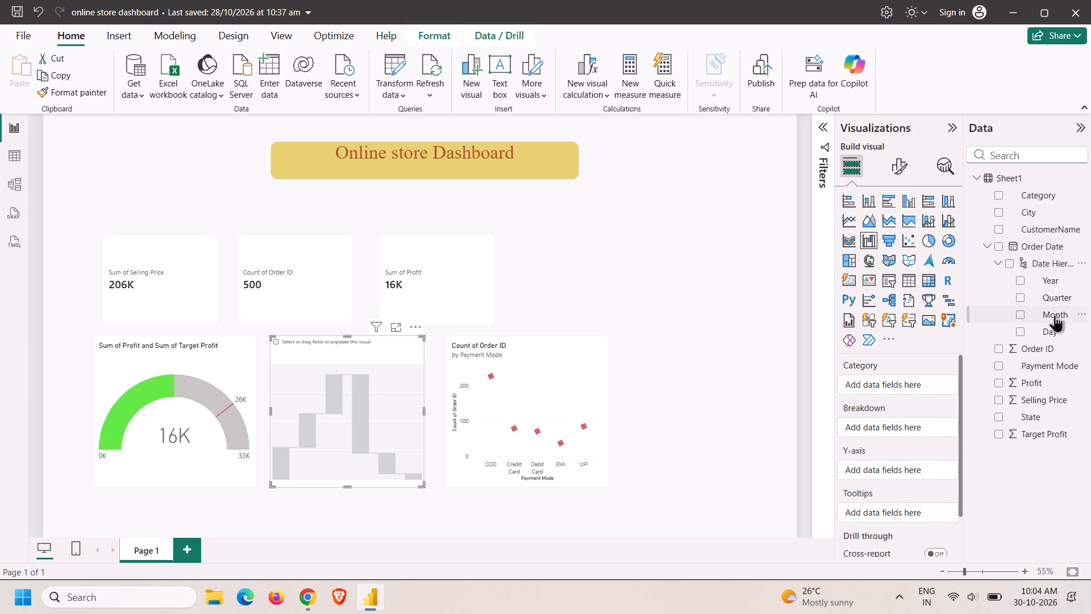
{"action": "left_click_drag", "start_coordinate": [1055, 314], "coordinate": [922, 384]}
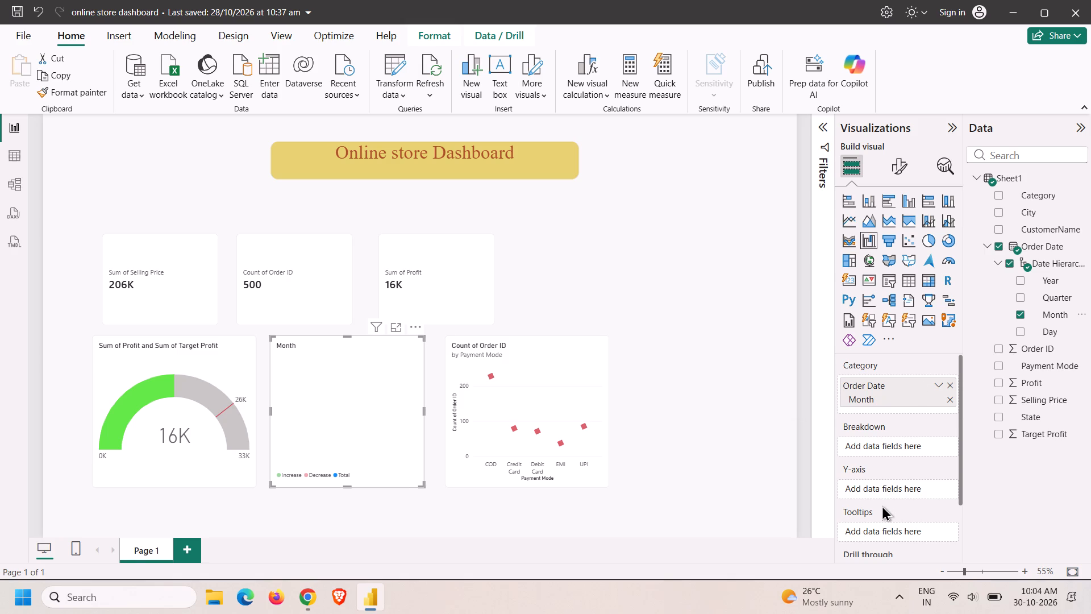
{"action": "left_click", "coordinate": [882, 486]}
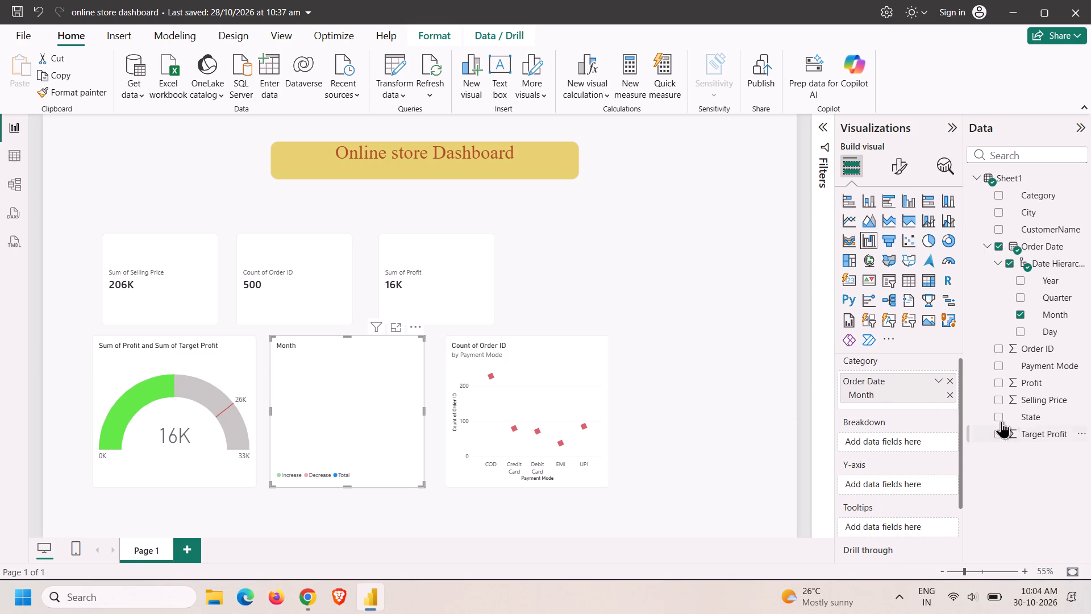
{"action": "left_click_drag", "start_coordinate": [1019, 385], "coordinate": [898, 489]}
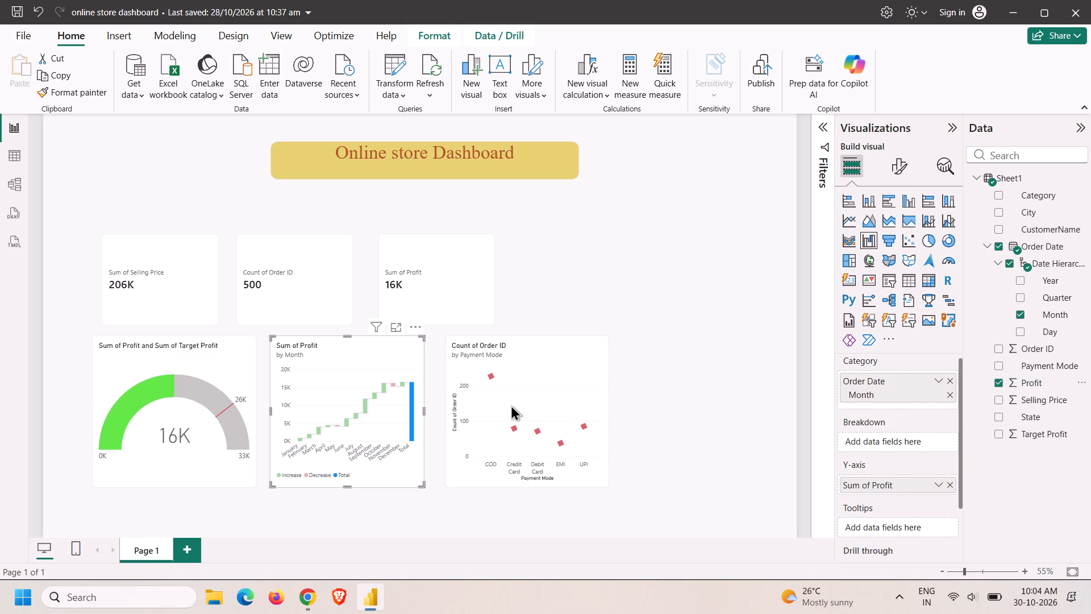
{"action": "left_click", "coordinate": [715, 458]}
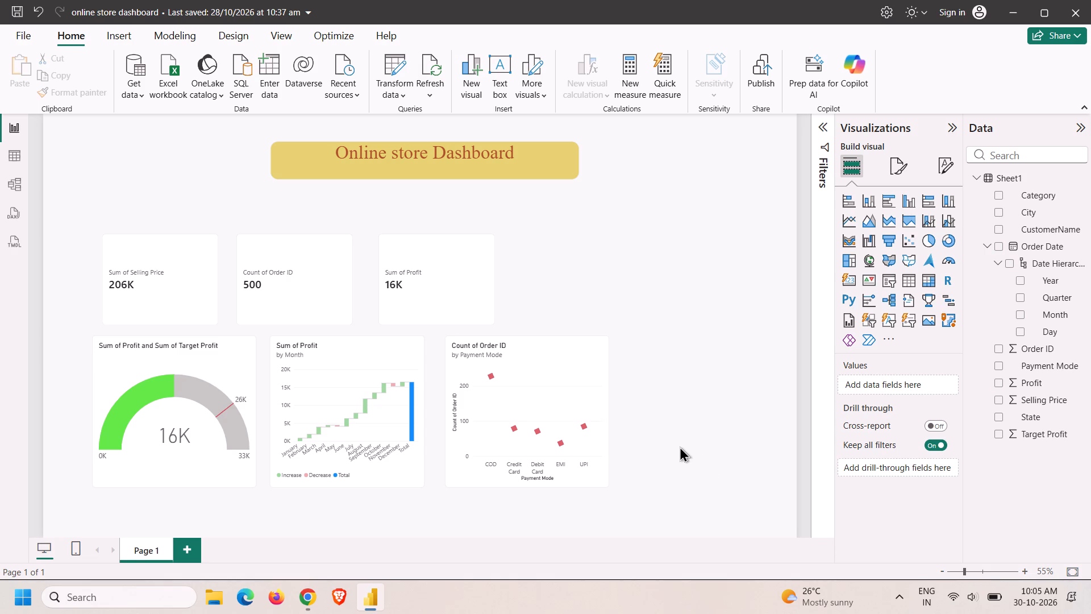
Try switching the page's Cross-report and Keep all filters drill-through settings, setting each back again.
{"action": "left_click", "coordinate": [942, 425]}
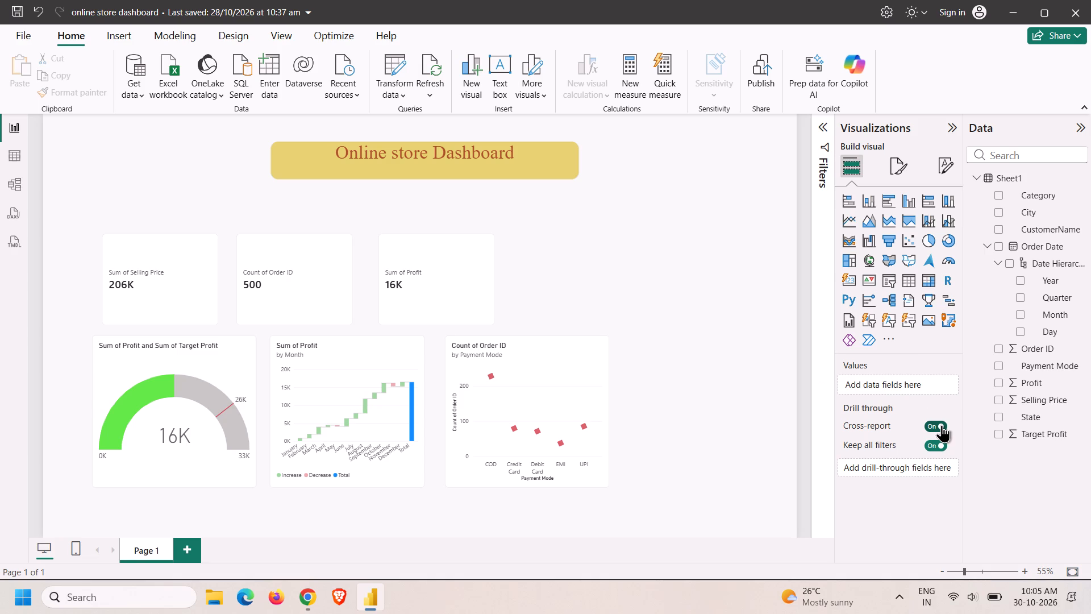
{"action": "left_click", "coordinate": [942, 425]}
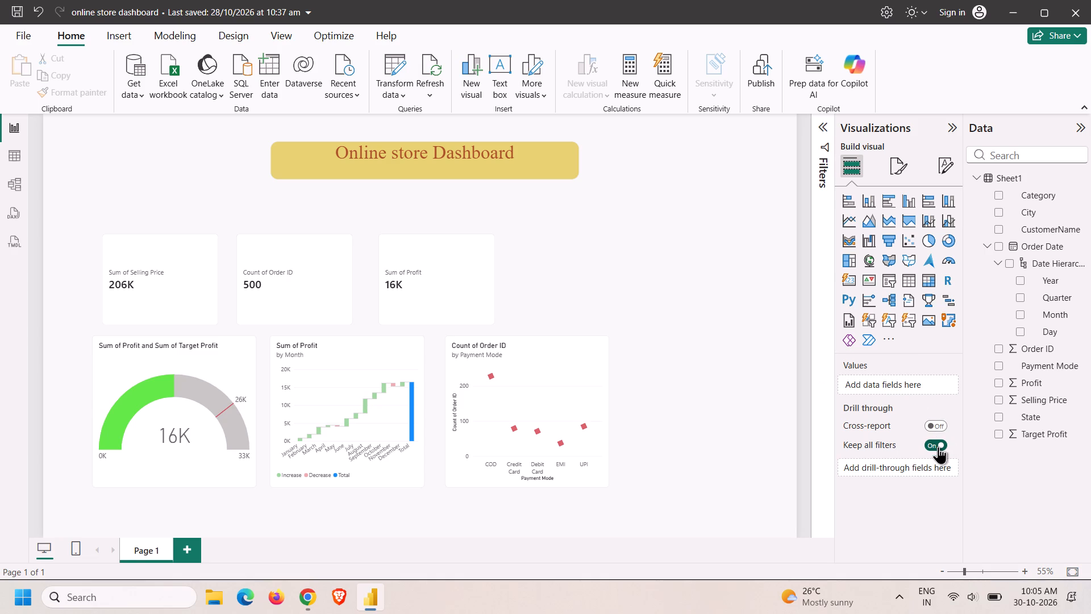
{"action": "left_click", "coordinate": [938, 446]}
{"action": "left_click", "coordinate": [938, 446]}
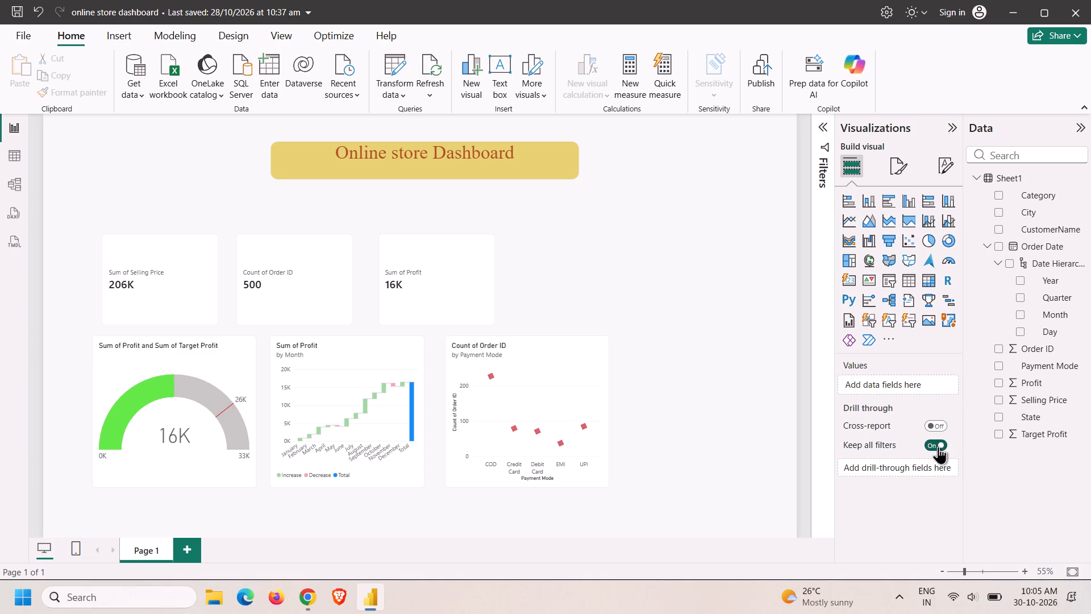
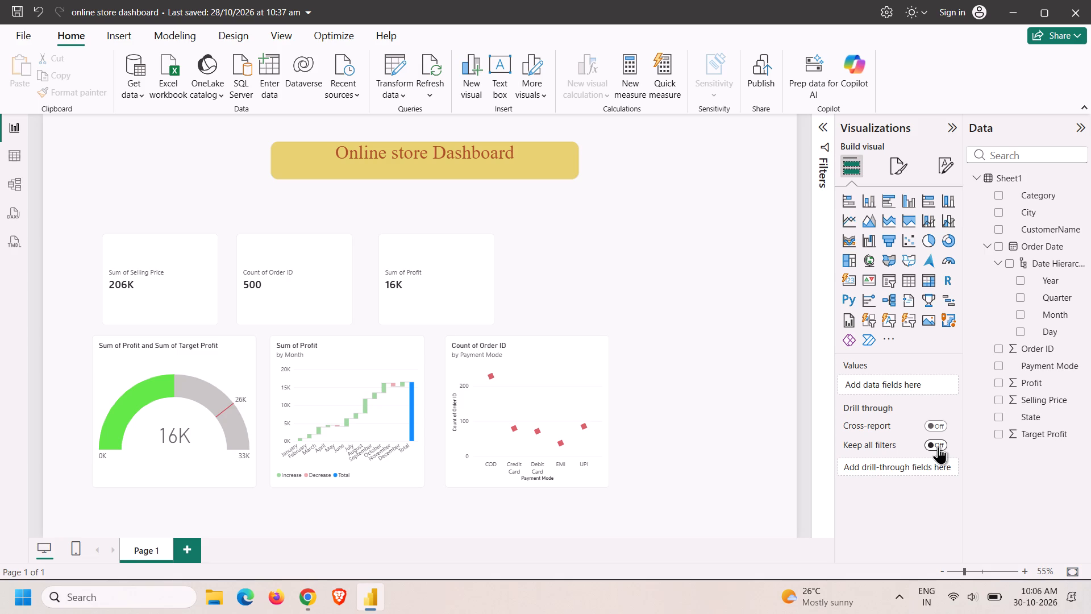
Turn on data labels for the Sum of Profit by Month waterfall chart.
{"action": "left_click", "coordinate": [411, 366]}
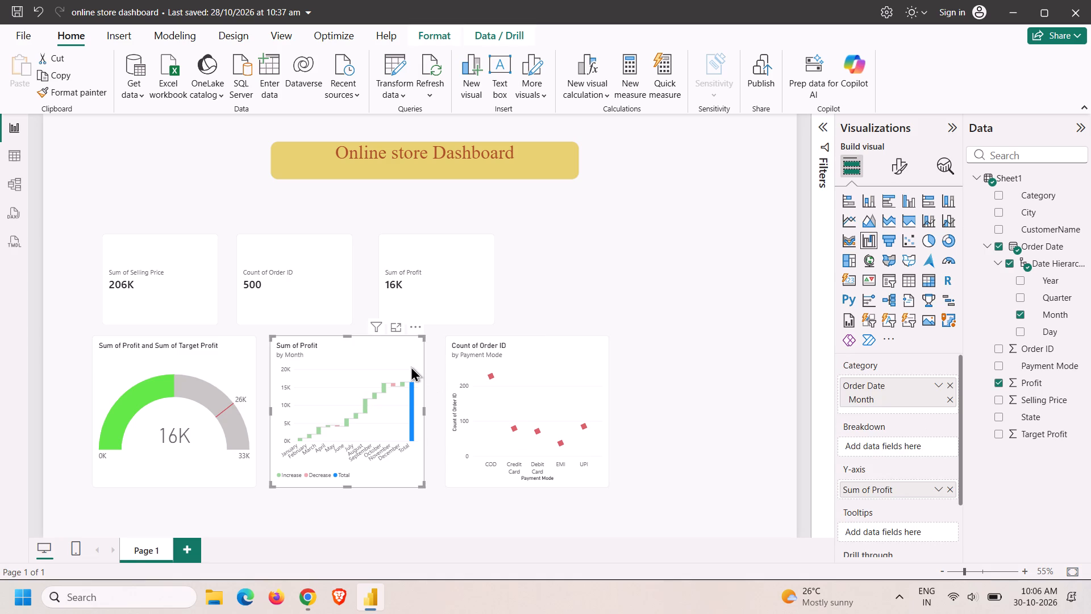
{"action": "left_click", "coordinate": [905, 179]}
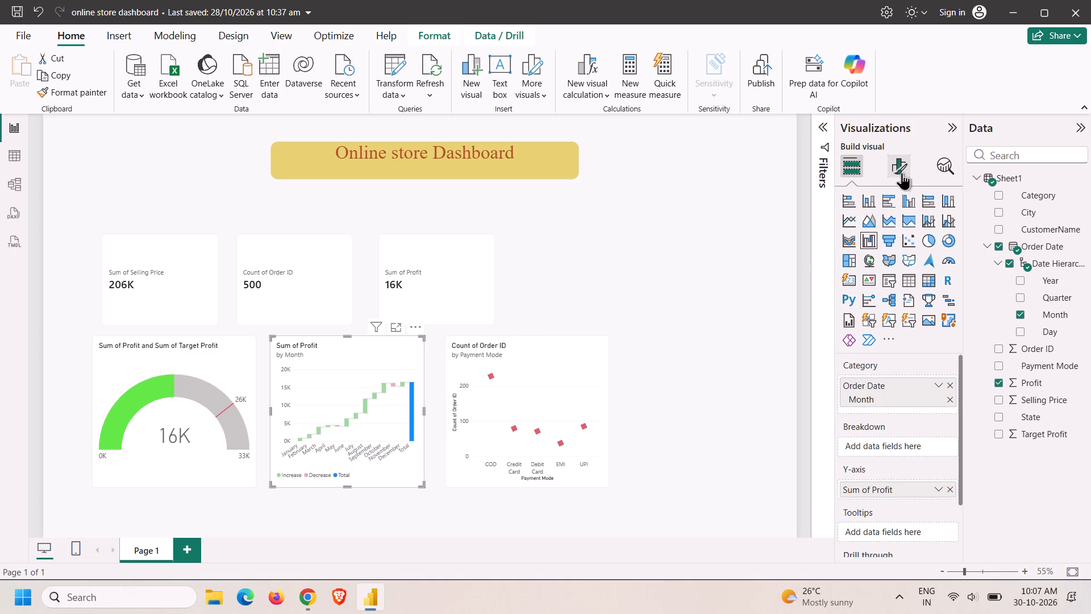
{"action": "double_click", "coordinate": [902, 172]}
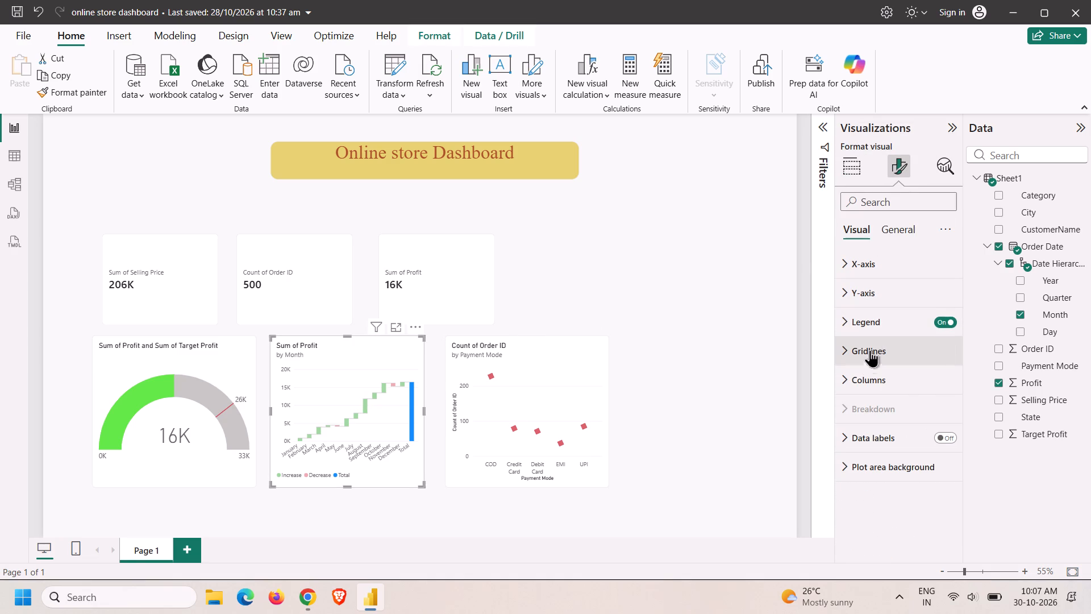
{"action": "scroll", "coordinate": [866, 368], "scroll_direction": "up", "scroll_amount": 1}
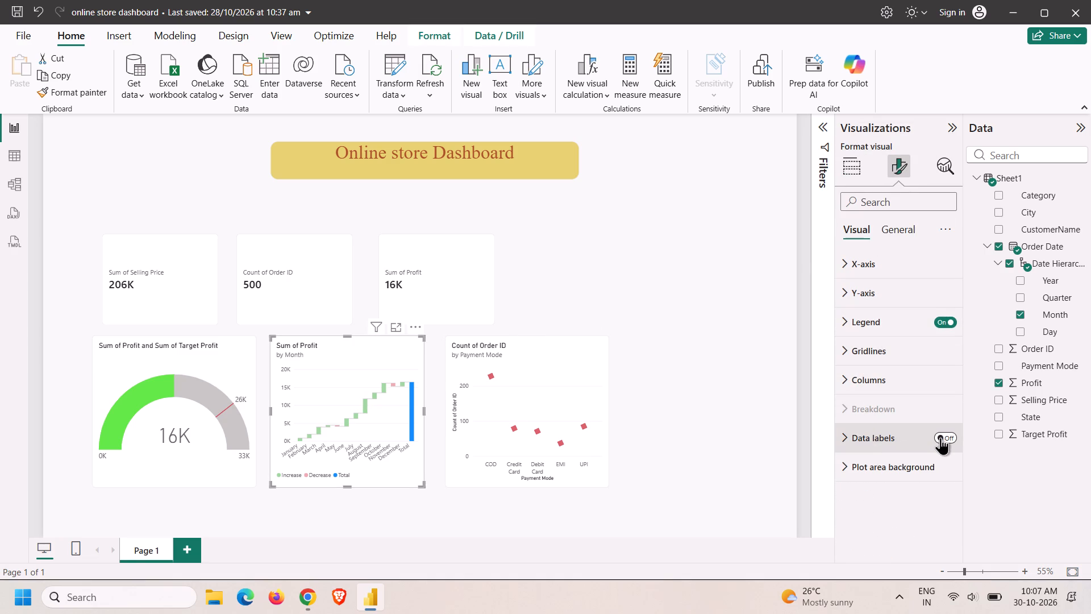
{"action": "left_click", "coordinate": [940, 437]}
{"action": "scroll", "coordinate": [816, 447], "scroll_direction": "left", "scroll_amount": 1}
{"action": "scroll", "coordinate": [545, 489], "scroll_direction": "left", "scroll_amount": 1}
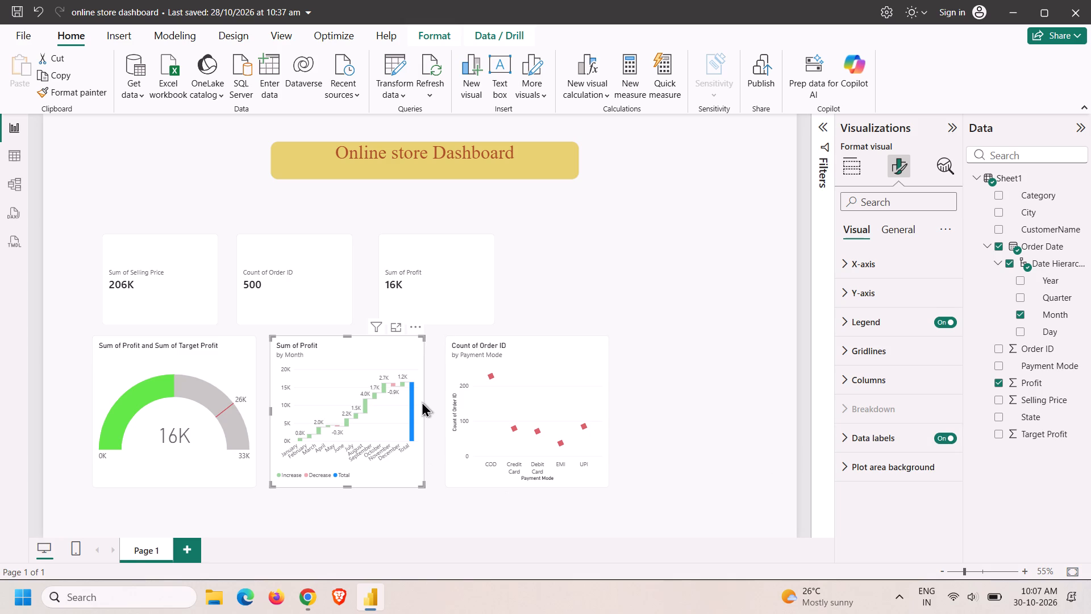
Enlarge the waterfall chart by extending its right edge over the scatter chart and its bottom edge towards the page bottom.
{"action": "left_click_drag", "start_coordinate": [423, 410], "coordinate": [461, 401]}
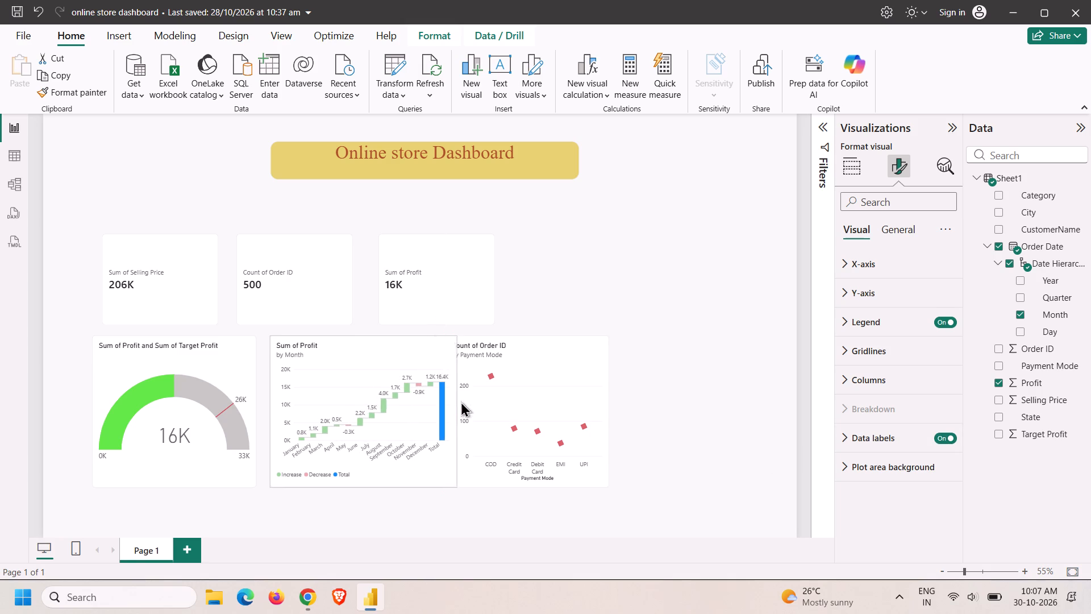
{"action": "left_click_drag", "start_coordinate": [461, 401], "coordinate": [860, 422]}
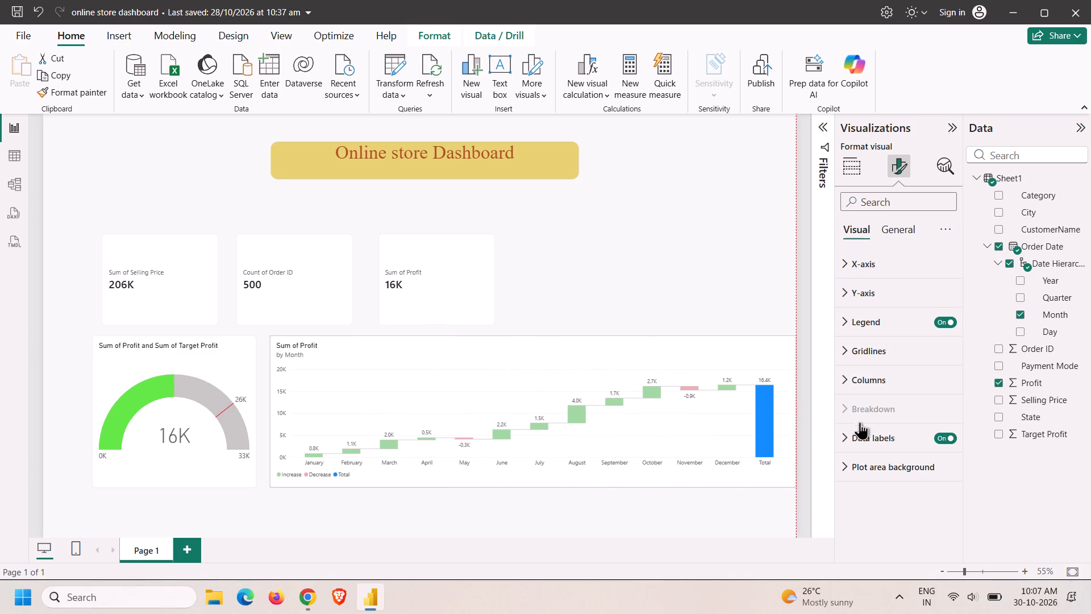
{"action": "left_click_drag", "start_coordinate": [860, 422], "coordinate": [618, 451]}
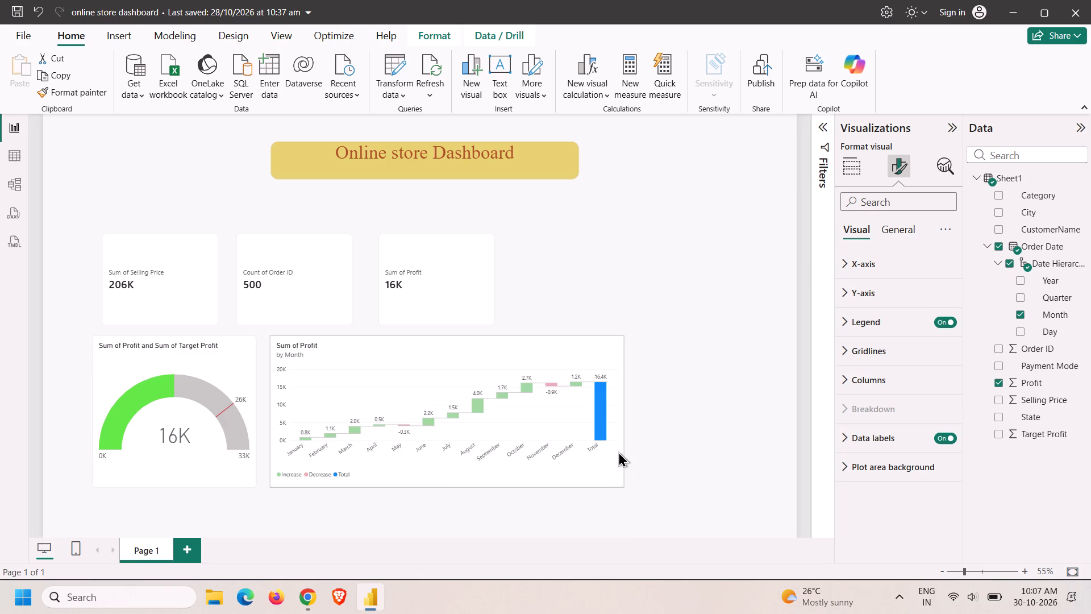
{"action": "left_click_drag", "start_coordinate": [618, 451], "coordinate": [514, 450]}
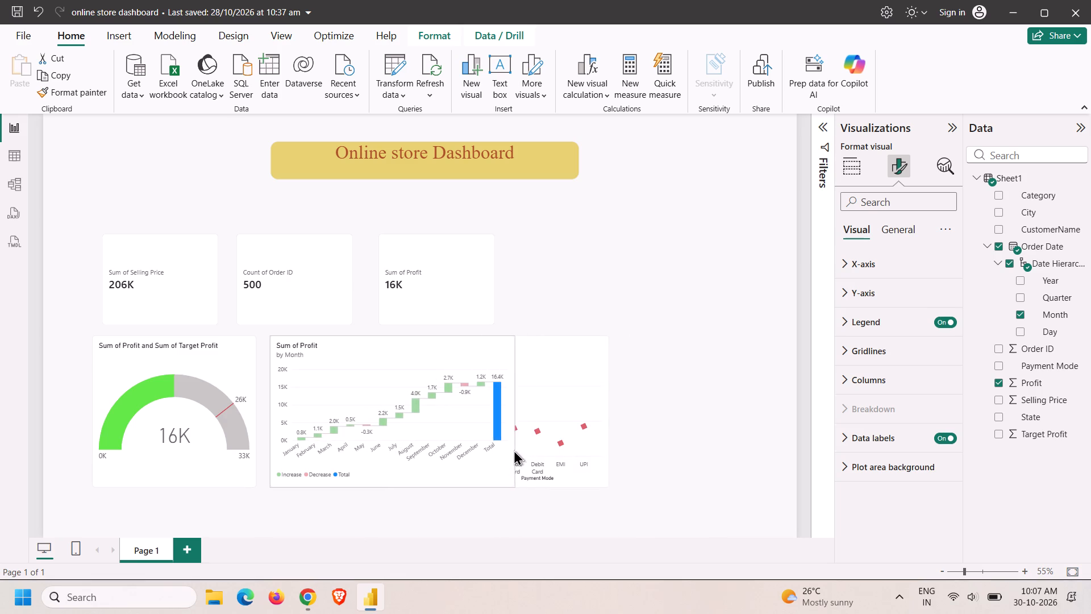
{"action": "left_click_drag", "start_coordinate": [514, 450], "coordinate": [459, 434]}
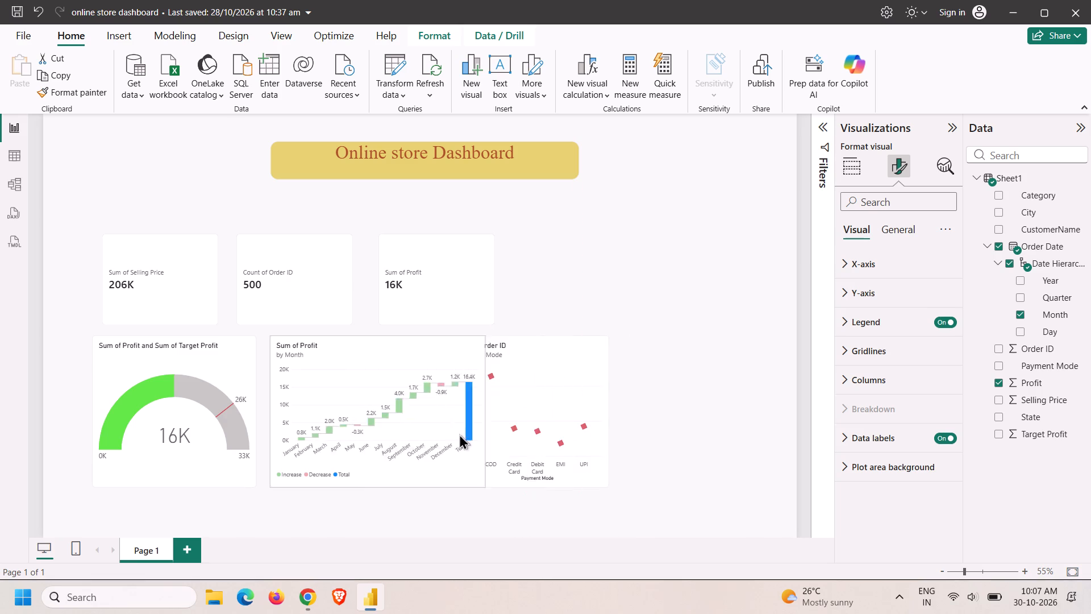
{"action": "left_click_drag", "start_coordinate": [459, 434], "coordinate": [465, 438]}
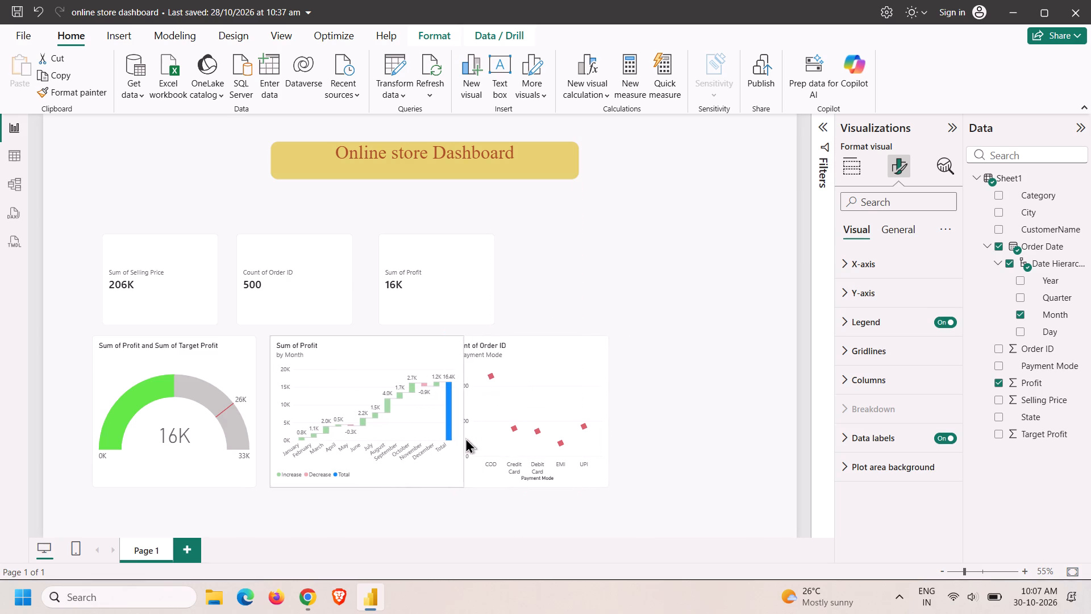
{"action": "left_click_drag", "start_coordinate": [465, 438], "coordinate": [494, 438]}
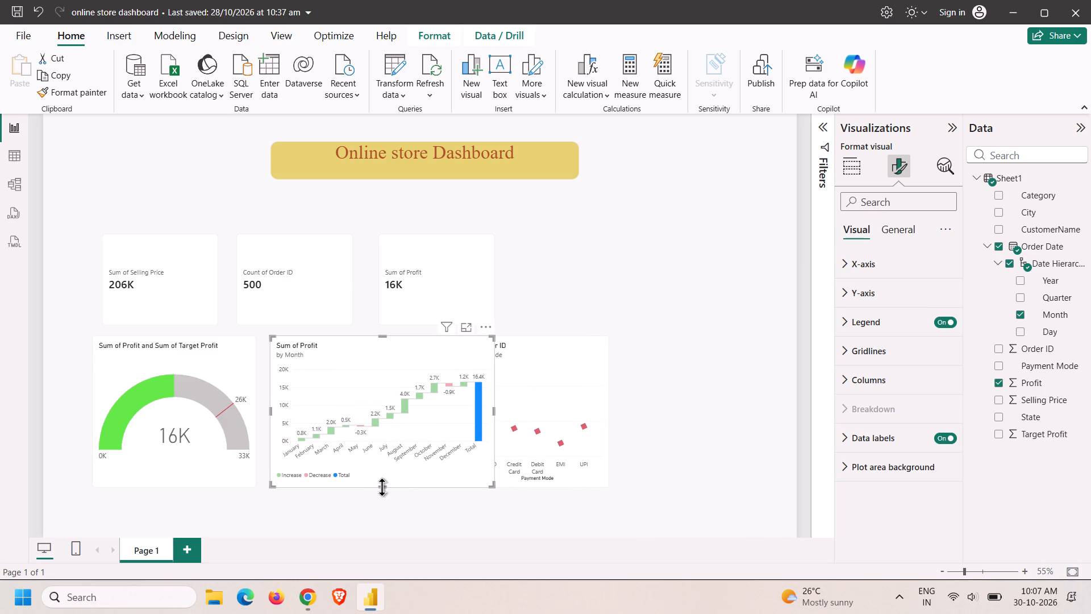
{"action": "left_click_drag", "start_coordinate": [382, 487], "coordinate": [356, 529]}
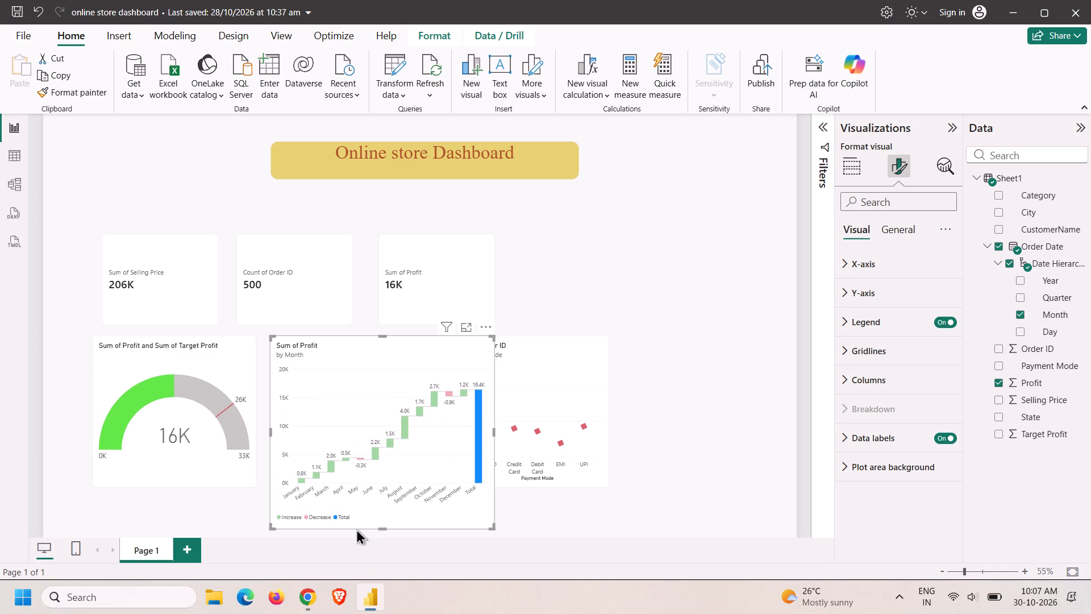
Move the waterfall chart out beyond the Sum of Profit card, and shift the payment-mode scatter chart into the freed space beside the gauge.
{"action": "left_click_drag", "start_coordinate": [425, 435], "coordinate": [504, 400]}
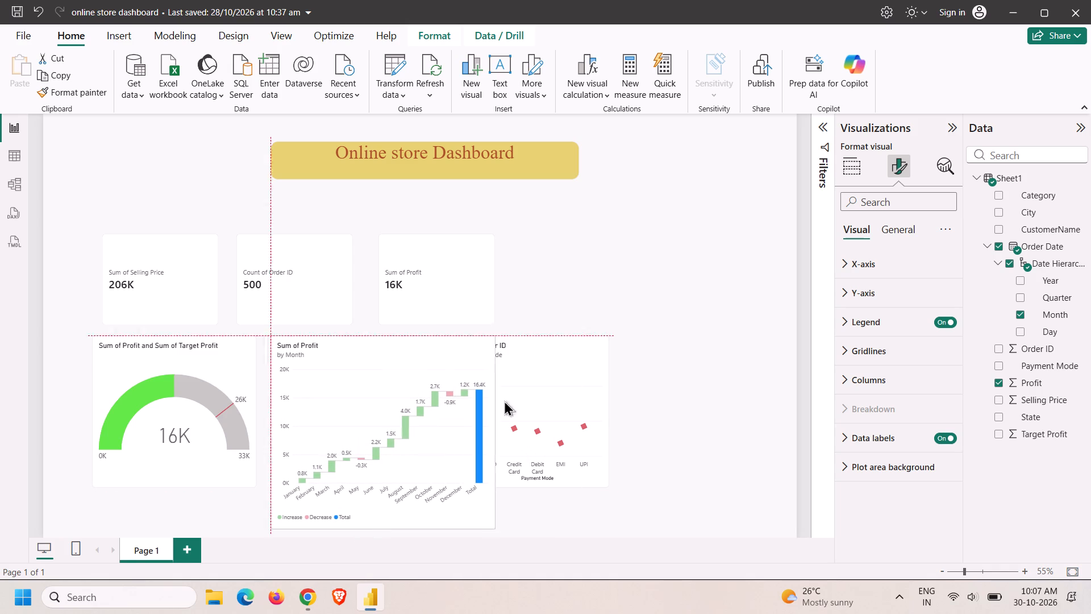
{"action": "left_click_drag", "start_coordinate": [504, 400], "coordinate": [673, 302]}
{"action": "left_click_drag", "start_coordinate": [528, 413], "coordinate": [439, 458]}
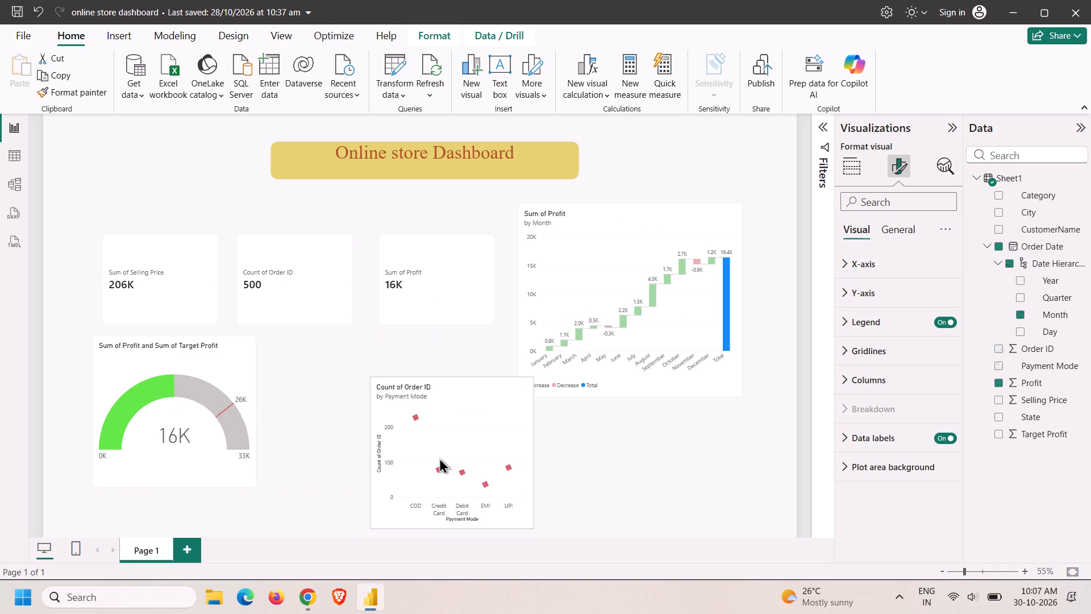
{"action": "left_click_drag", "start_coordinate": [439, 458], "coordinate": [401, 416]}
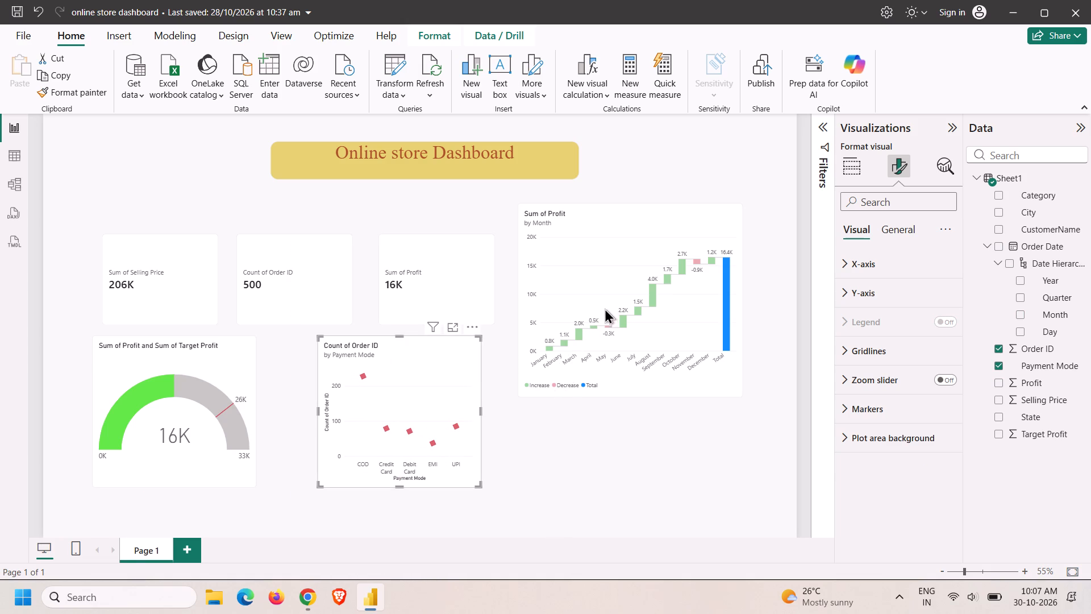
Place the waterfall chart beside the scatter chart and Sum of Profit card, making it taller and slightly wider.
{"action": "left_click_drag", "start_coordinate": [606, 304], "coordinate": [598, 401]}
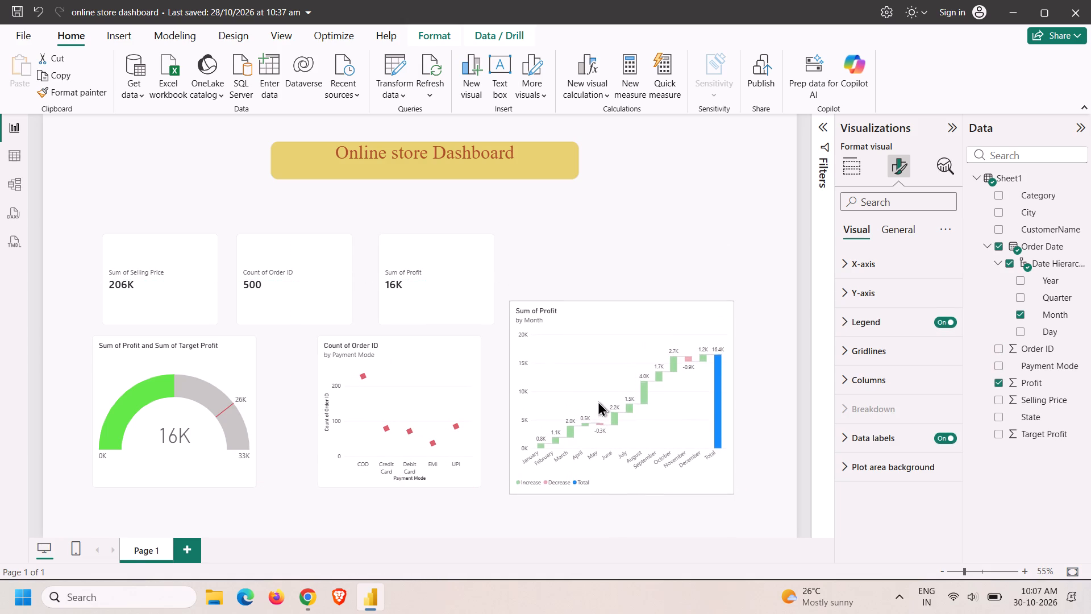
{"action": "left_click_drag", "start_coordinate": [598, 401], "coordinate": [592, 385]}
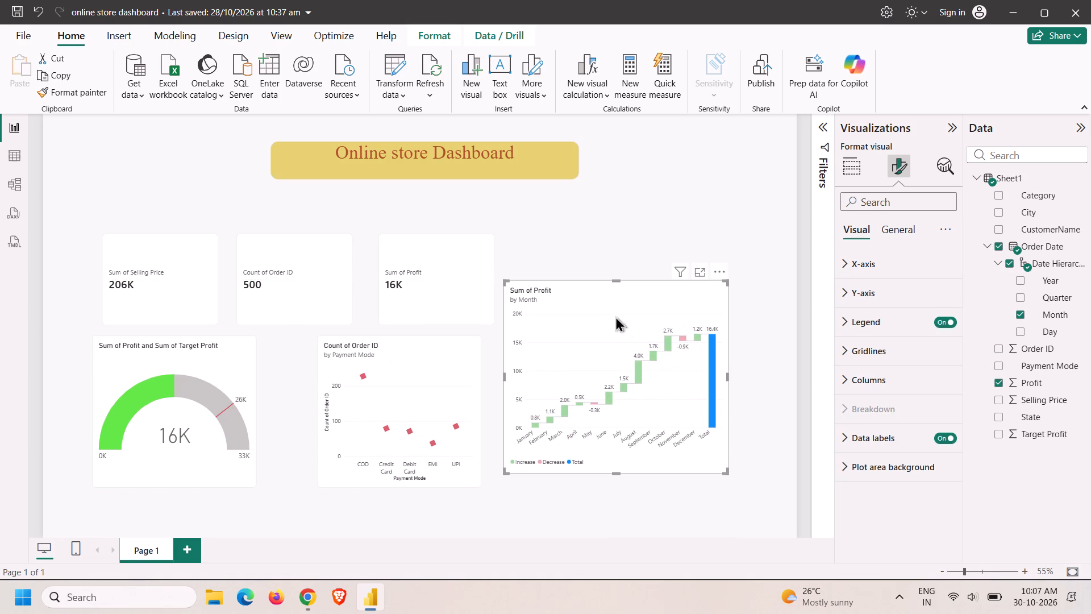
{"action": "left_click_drag", "start_coordinate": [616, 279], "coordinate": [618, 240]}
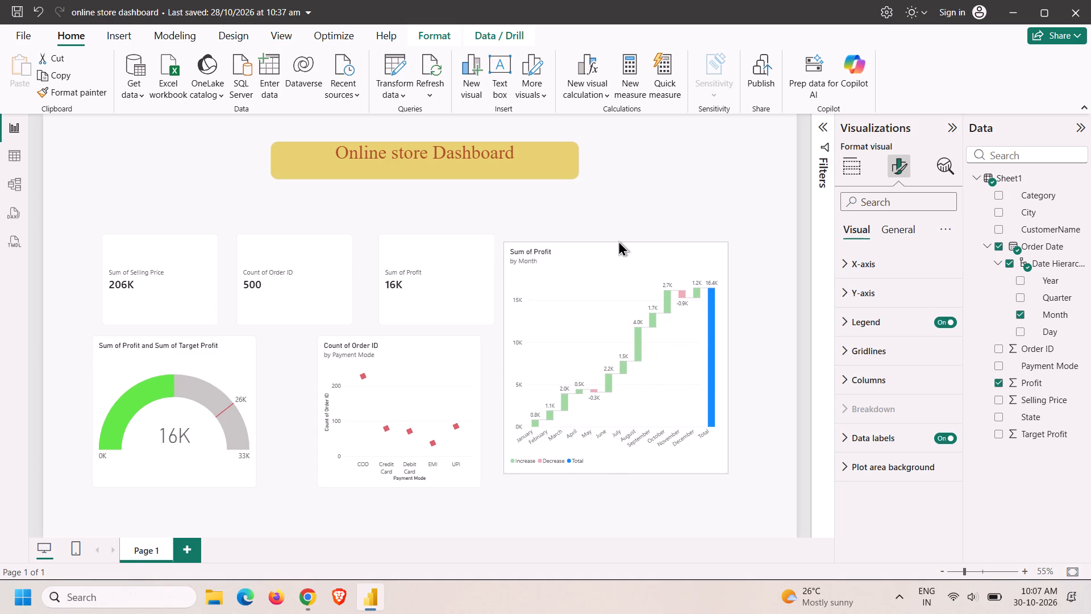
{"action": "left_click_drag", "start_coordinate": [618, 240], "coordinate": [619, 240]}
{"action": "left_click_drag", "start_coordinate": [728, 354], "coordinate": [744, 355]}
{"action": "left_click_drag", "start_coordinate": [654, 352], "coordinate": [676, 351]}
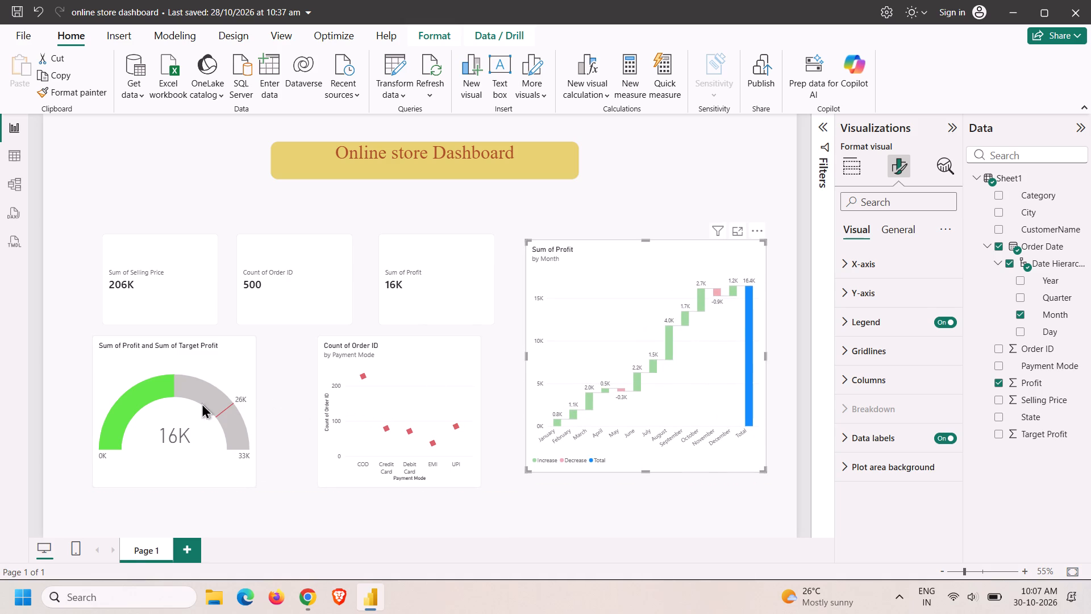
Shift the profit gauge closer to the payment-mode scatter chart, keeping the two aligned in one row, and leave nothing selected.
{"action": "left_click_drag", "start_coordinate": [145, 407], "coordinate": [184, 410]}
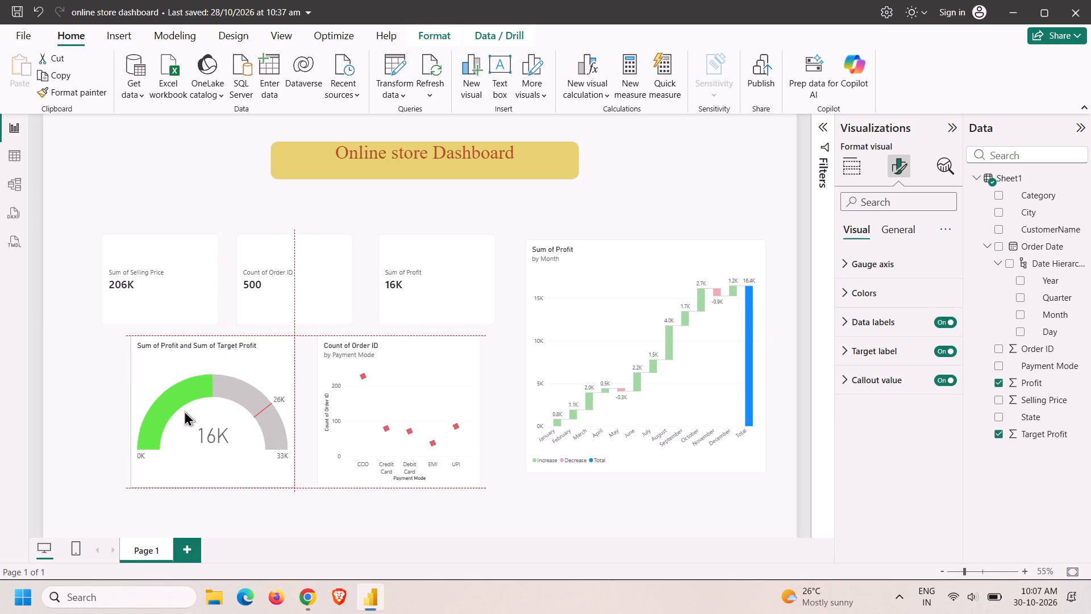
{"action": "left_click_drag", "start_coordinate": [184, 410], "coordinate": [185, 410]}
{"action": "left_click", "coordinate": [315, 181]}
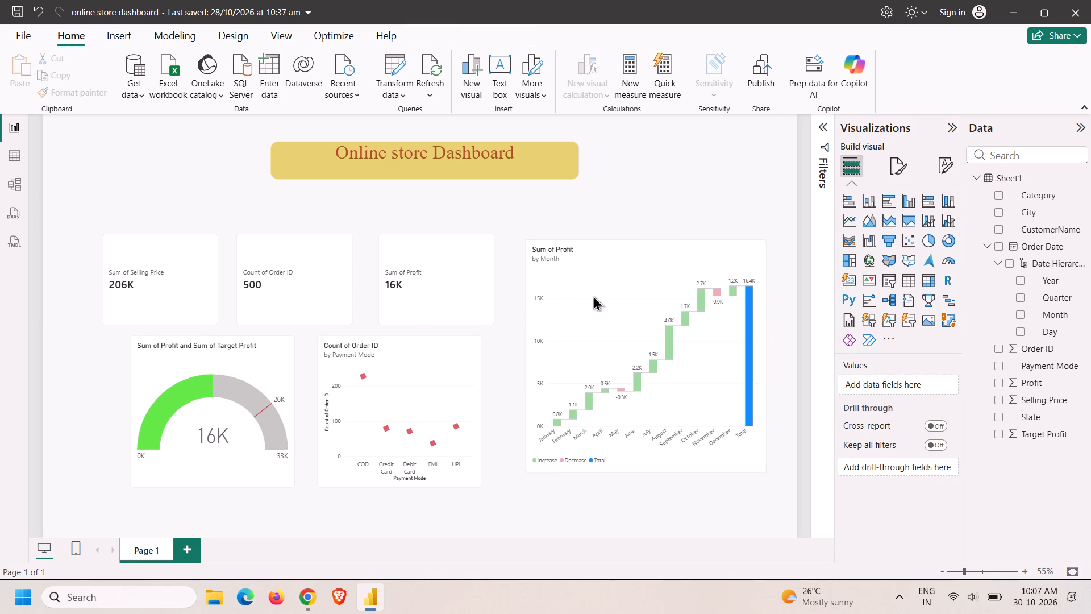
{"action": "left_click", "coordinate": [685, 193]}
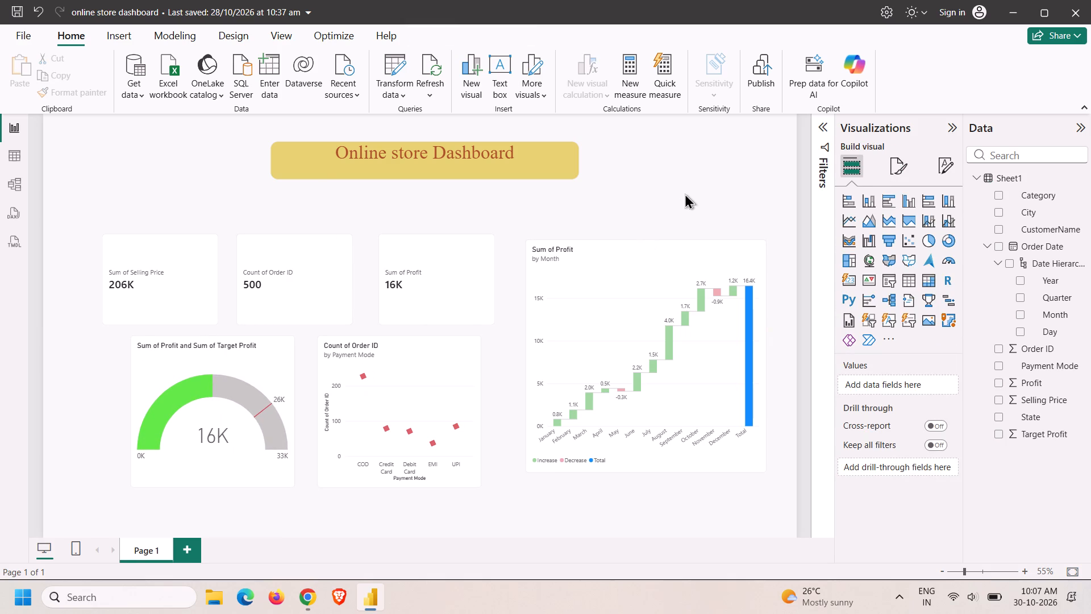
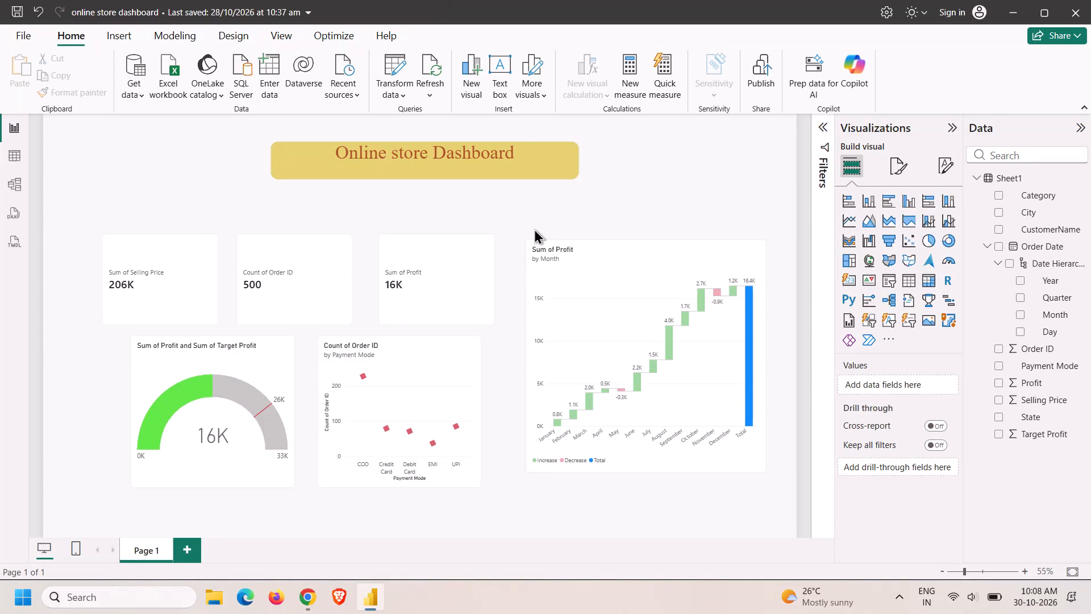
Save the online store dashboard report under its existing name.
{"action": "key", "text": "ctrl+s"}
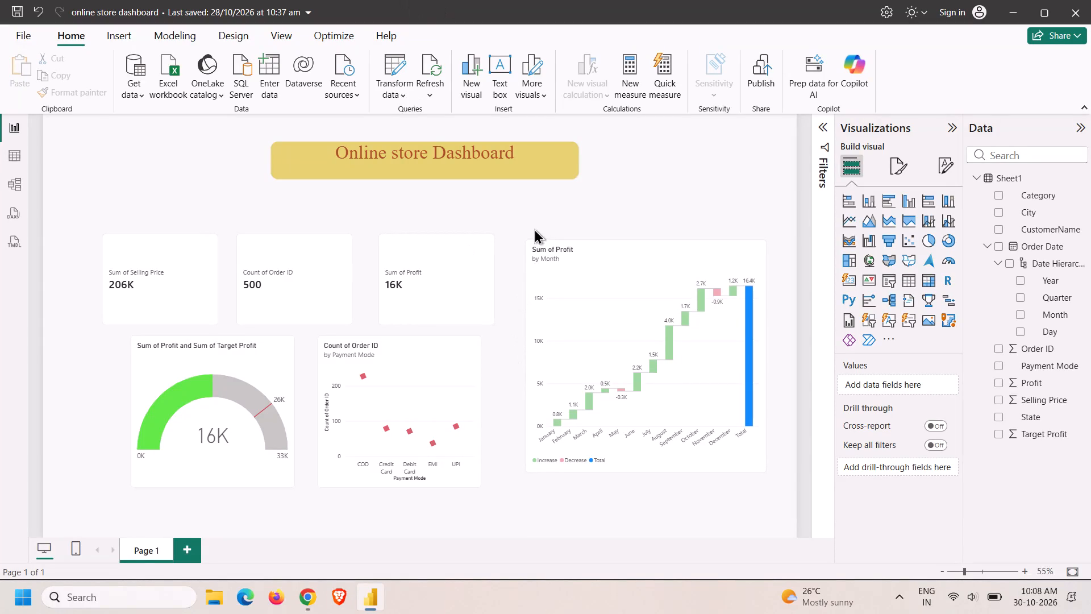